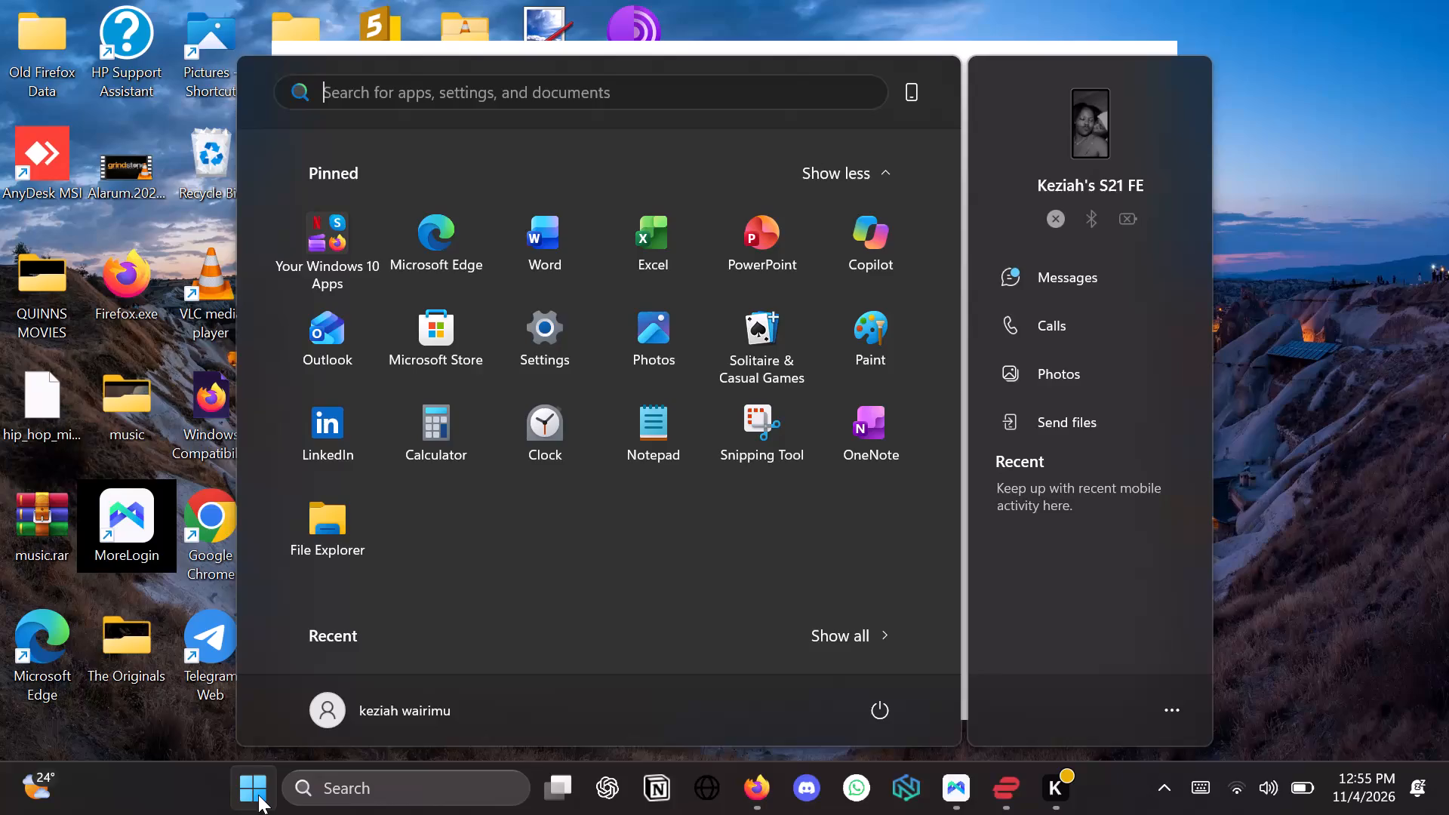
Find Excel through the Windows search and launch it.
left_click(340, 795)
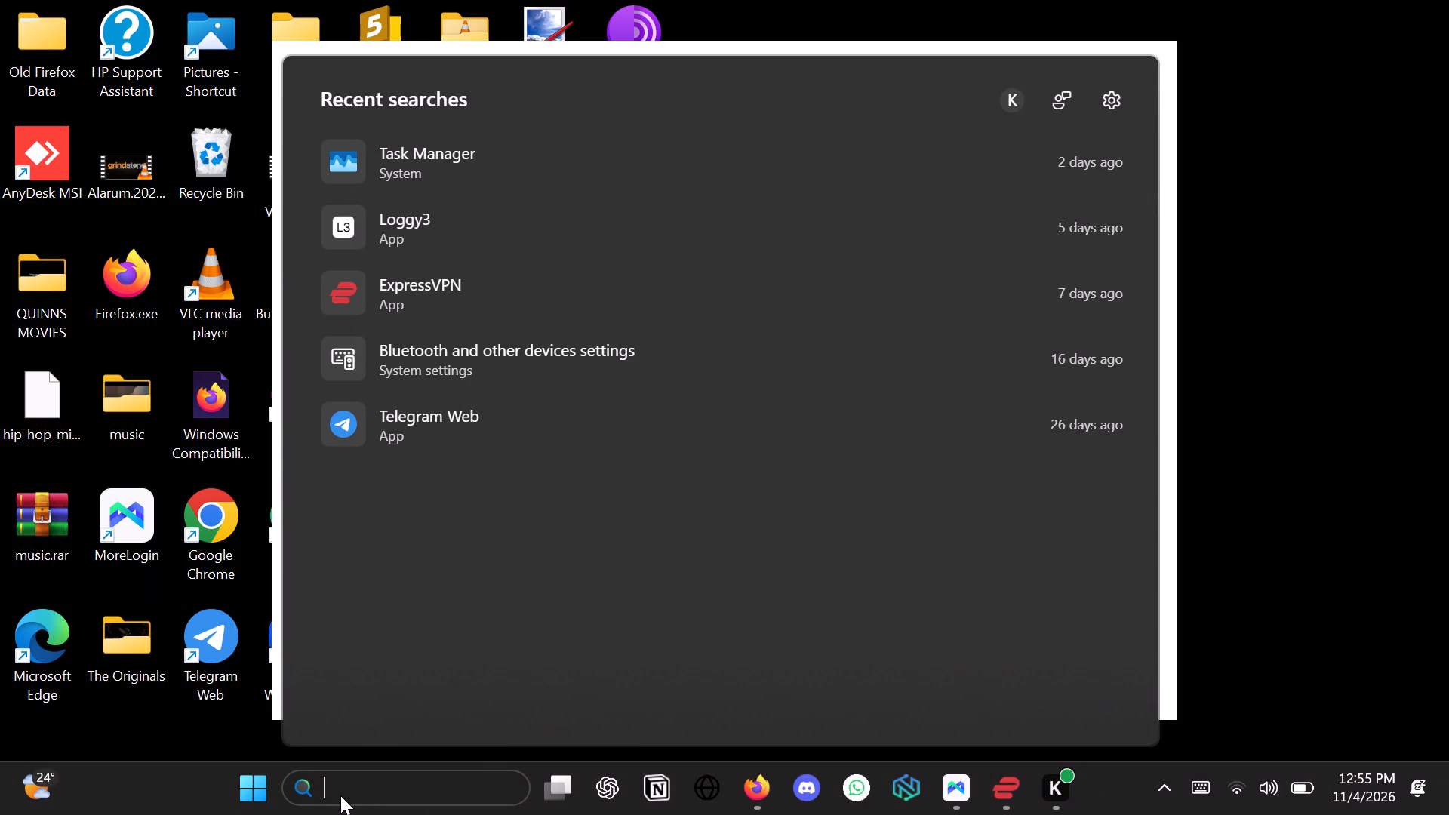
key("e")
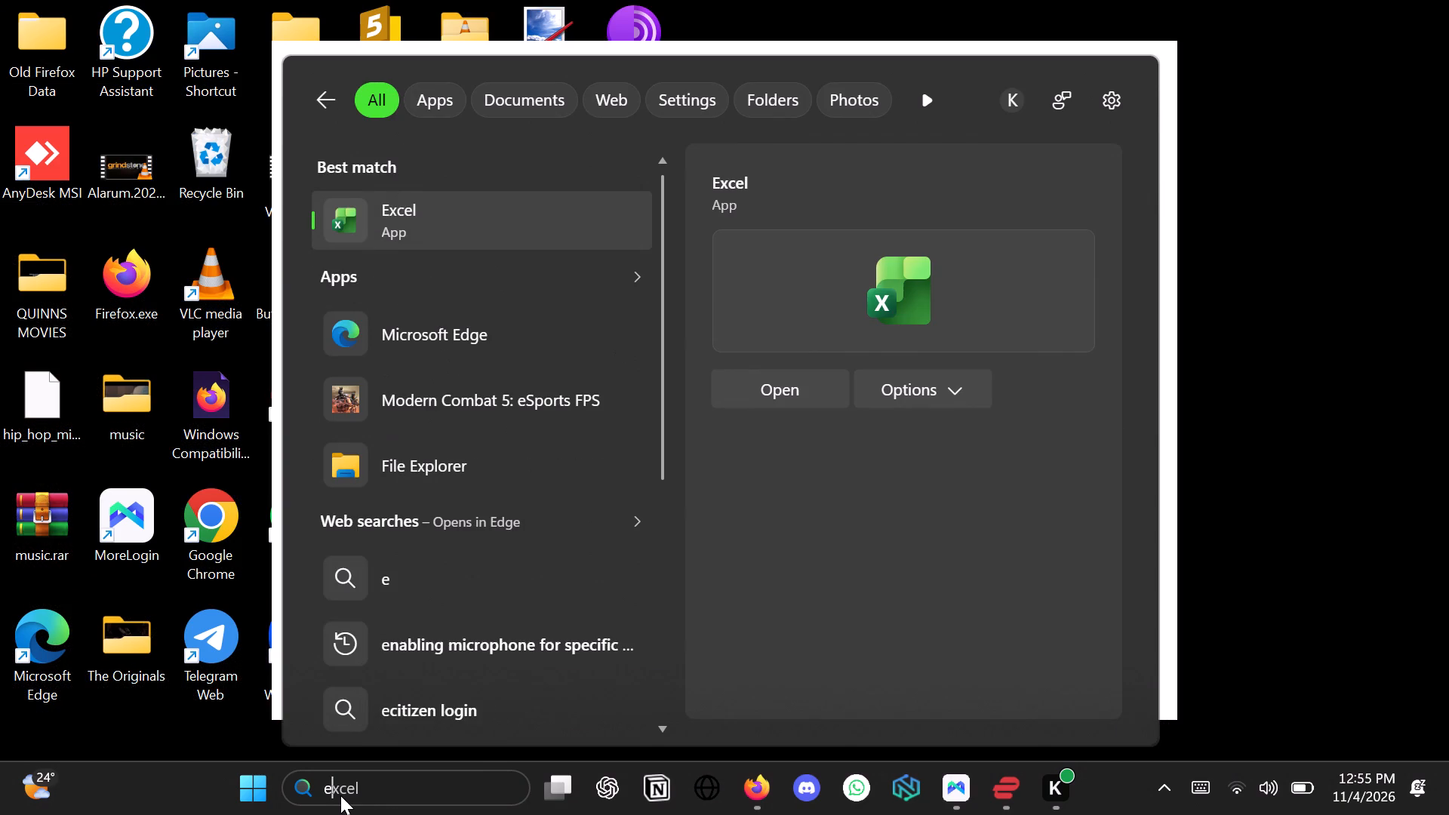
key("Return")
left_click(336, 792)
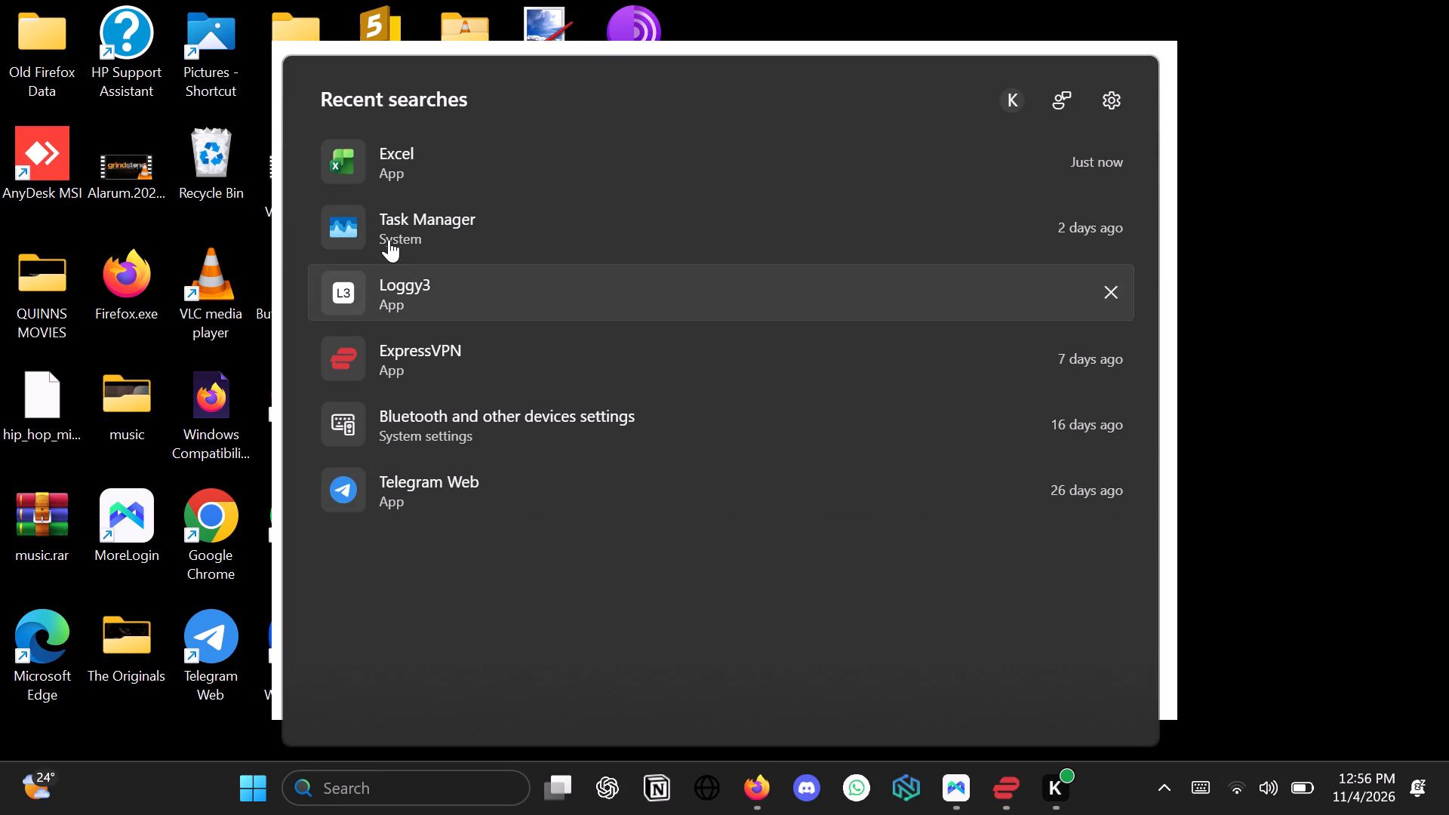
left_click(422, 183)
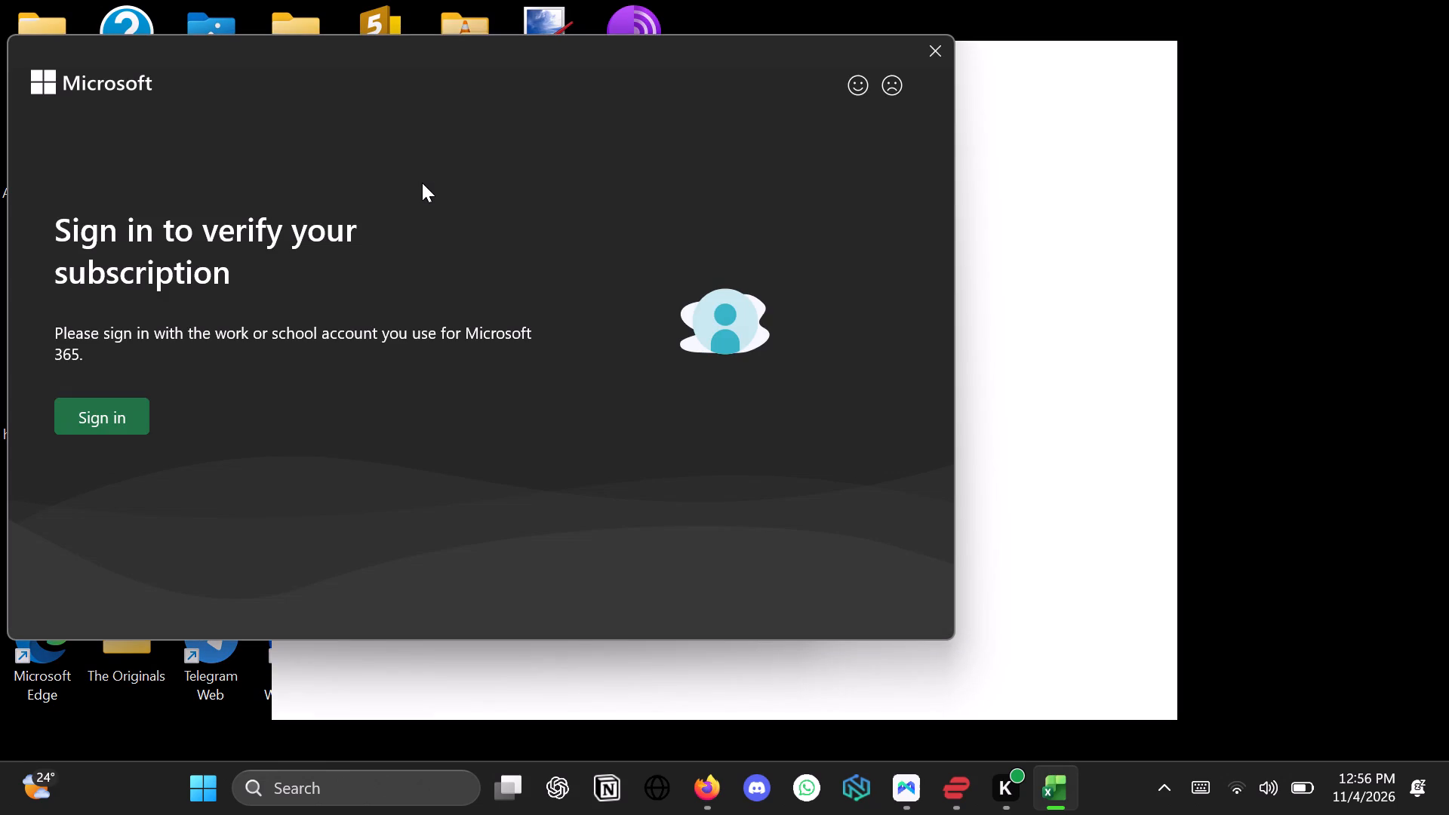
Open the Microsoft sign-in for verifying the subscription and start creating a new Microsoft account.
left_click(95, 421)
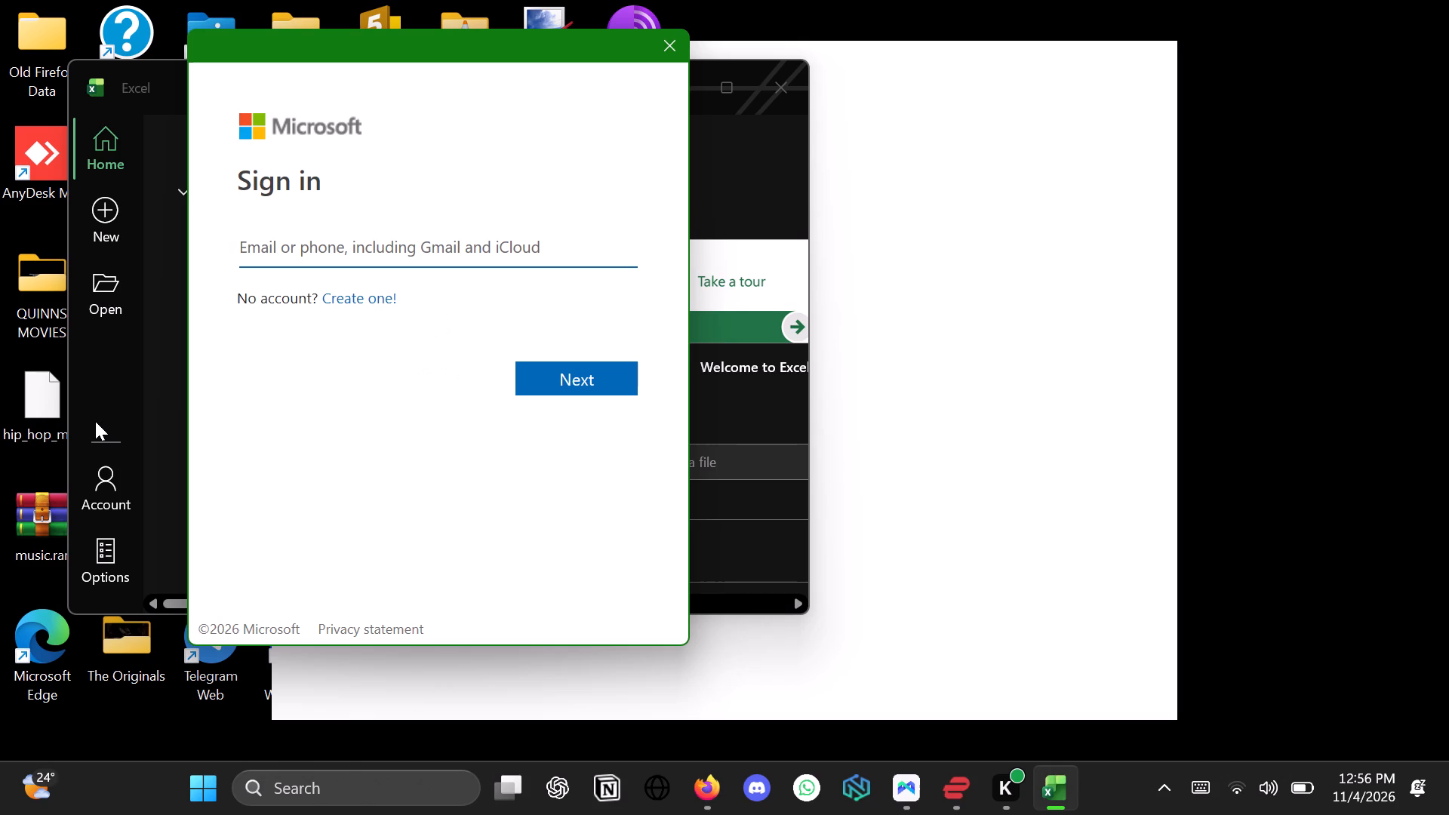
left_click(382, 303)
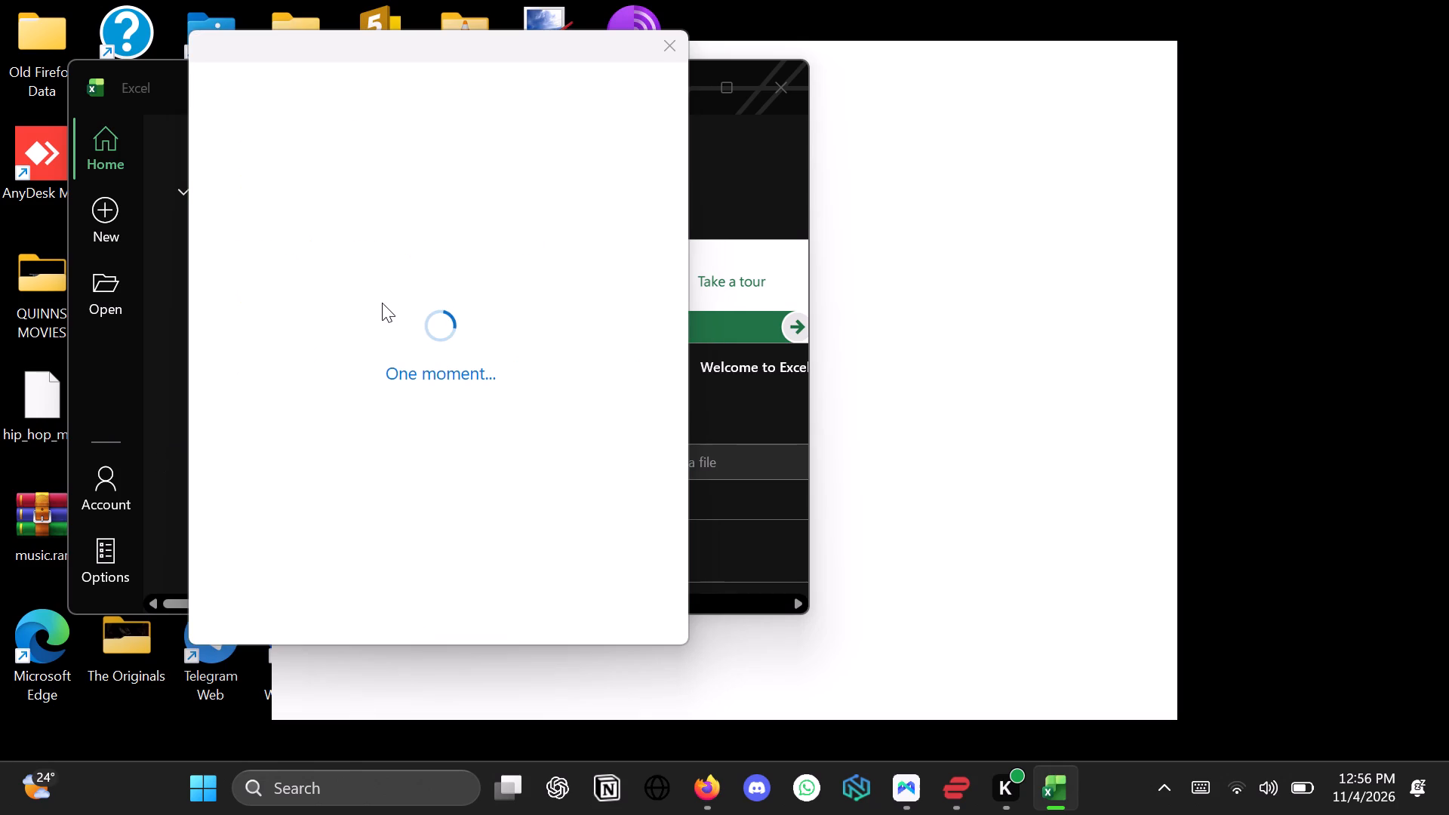
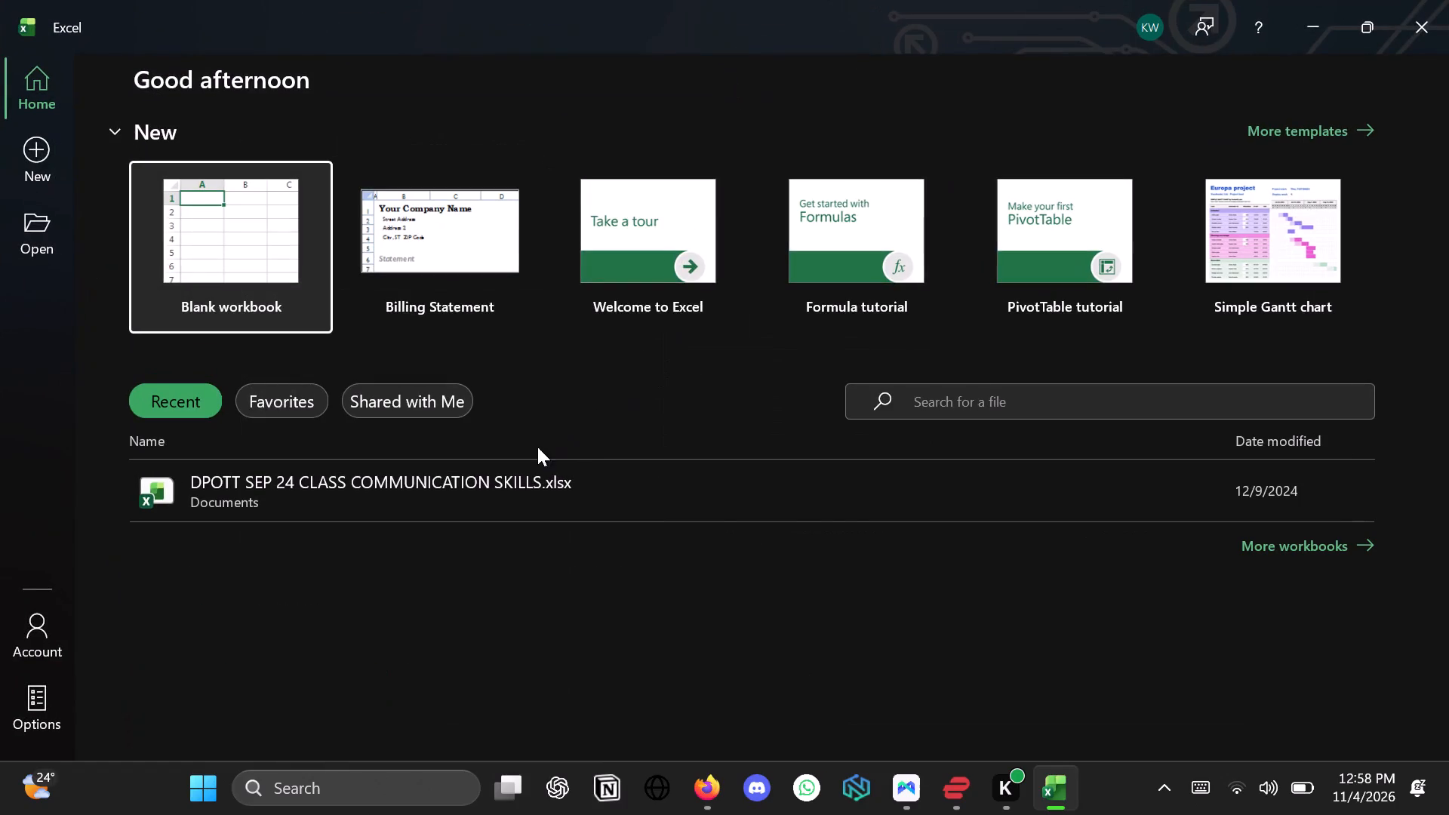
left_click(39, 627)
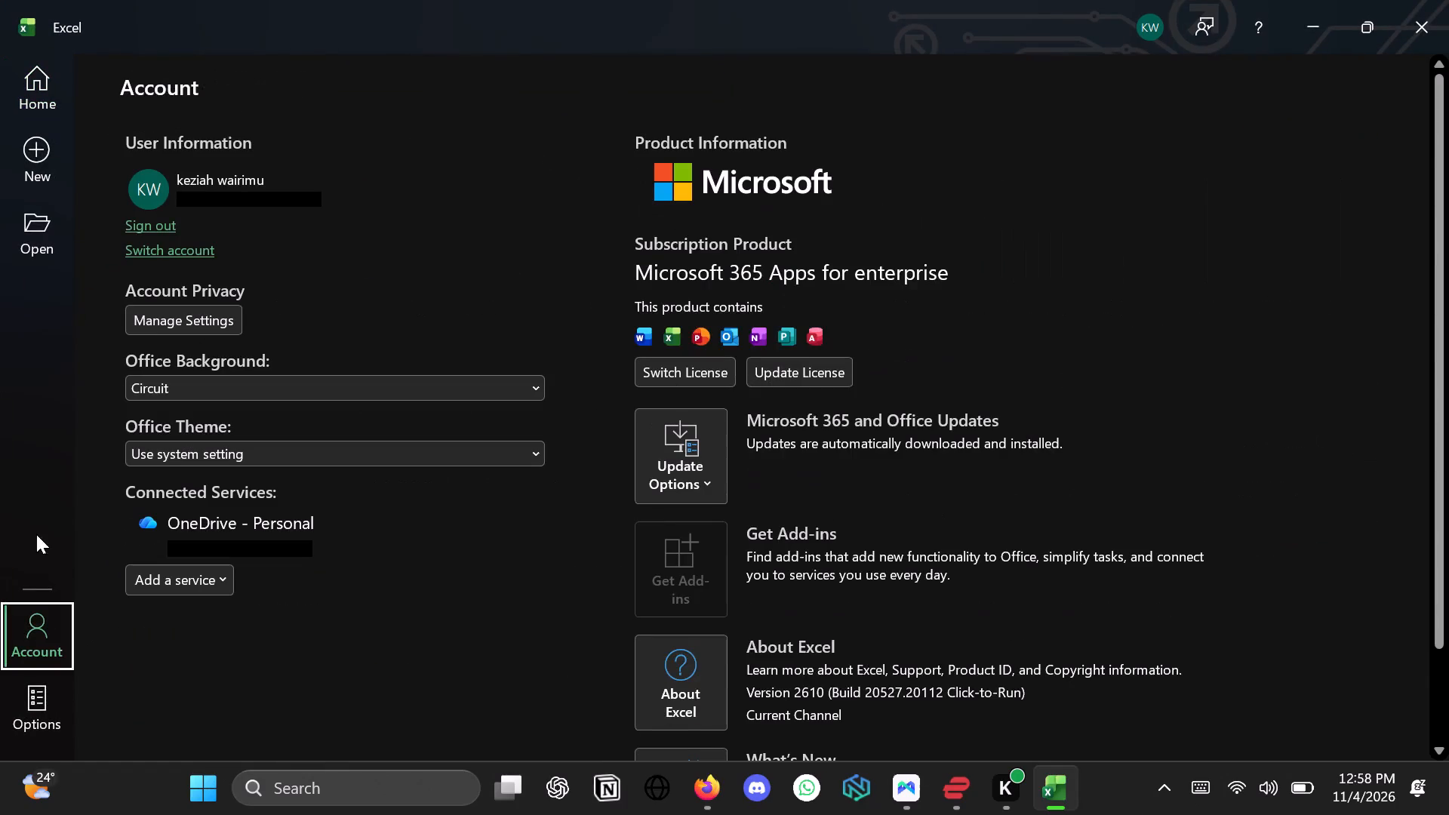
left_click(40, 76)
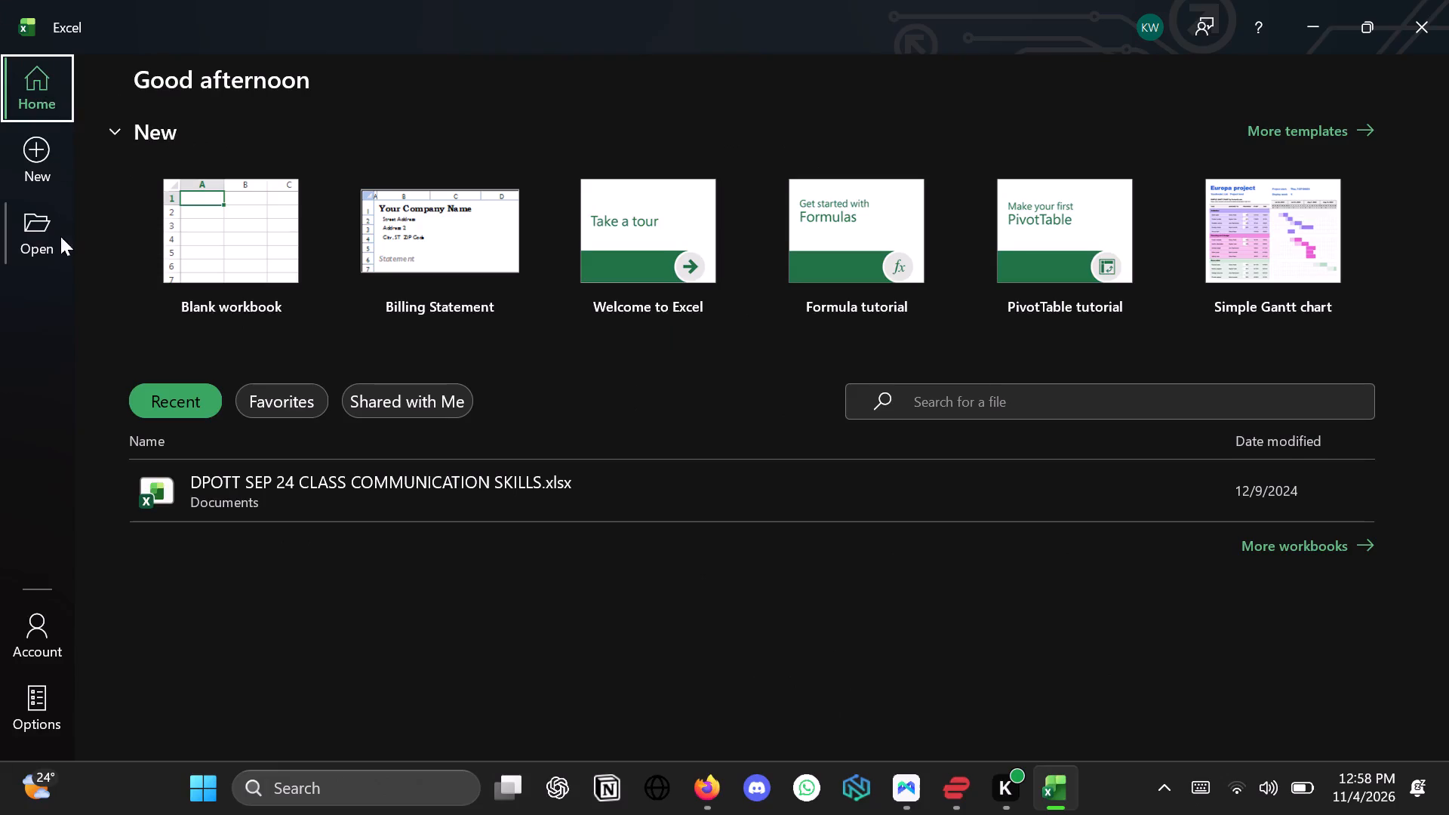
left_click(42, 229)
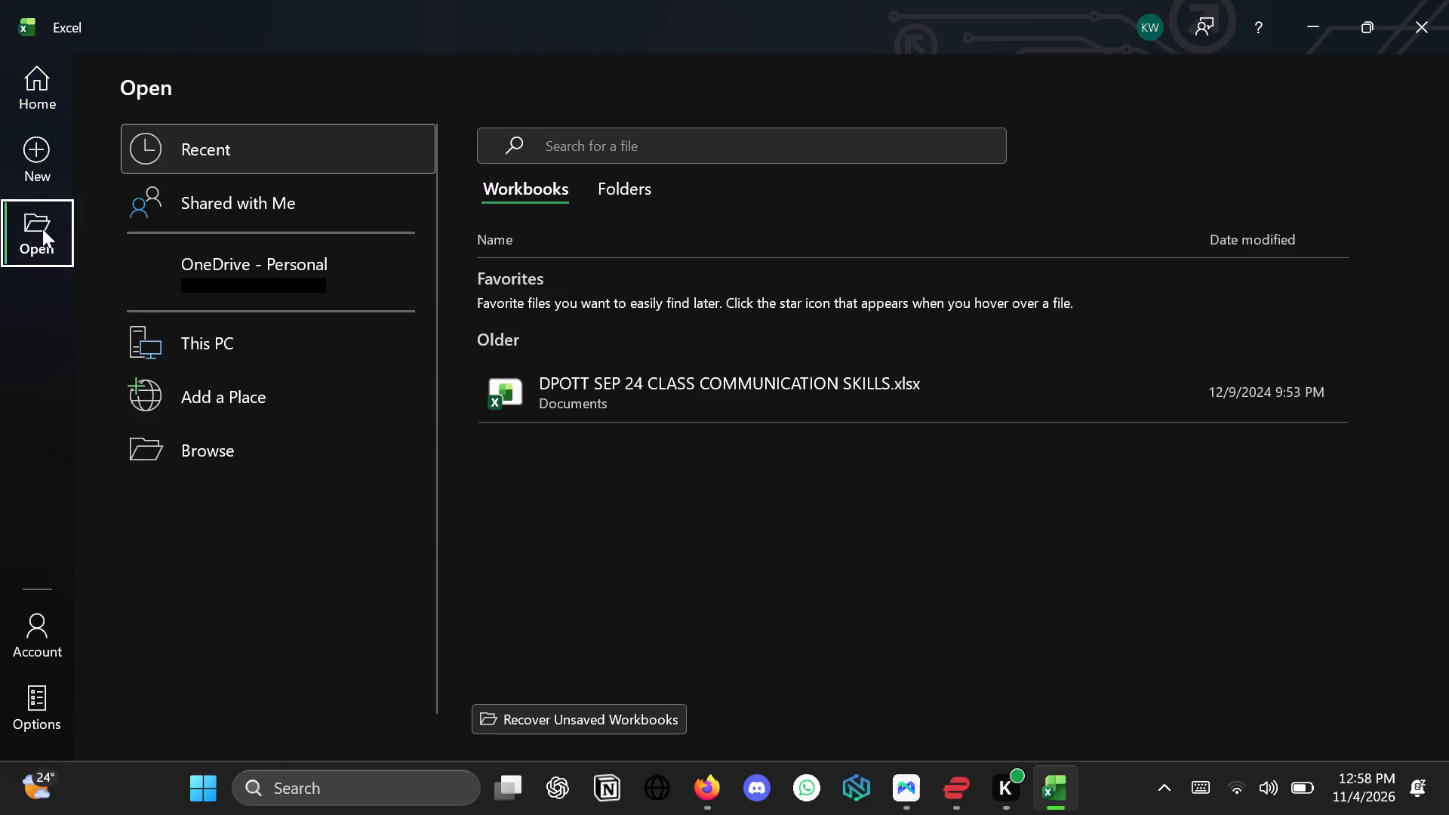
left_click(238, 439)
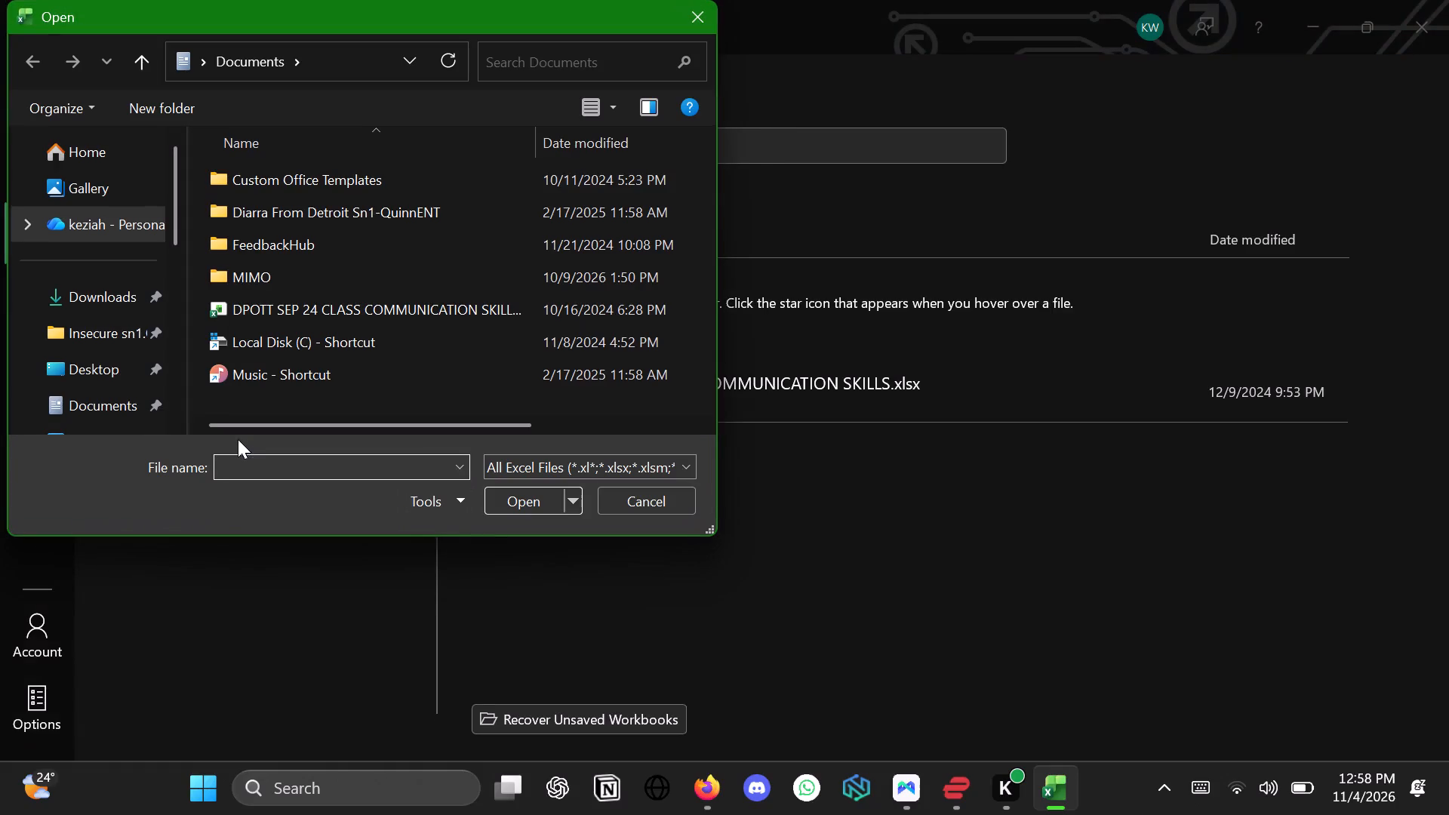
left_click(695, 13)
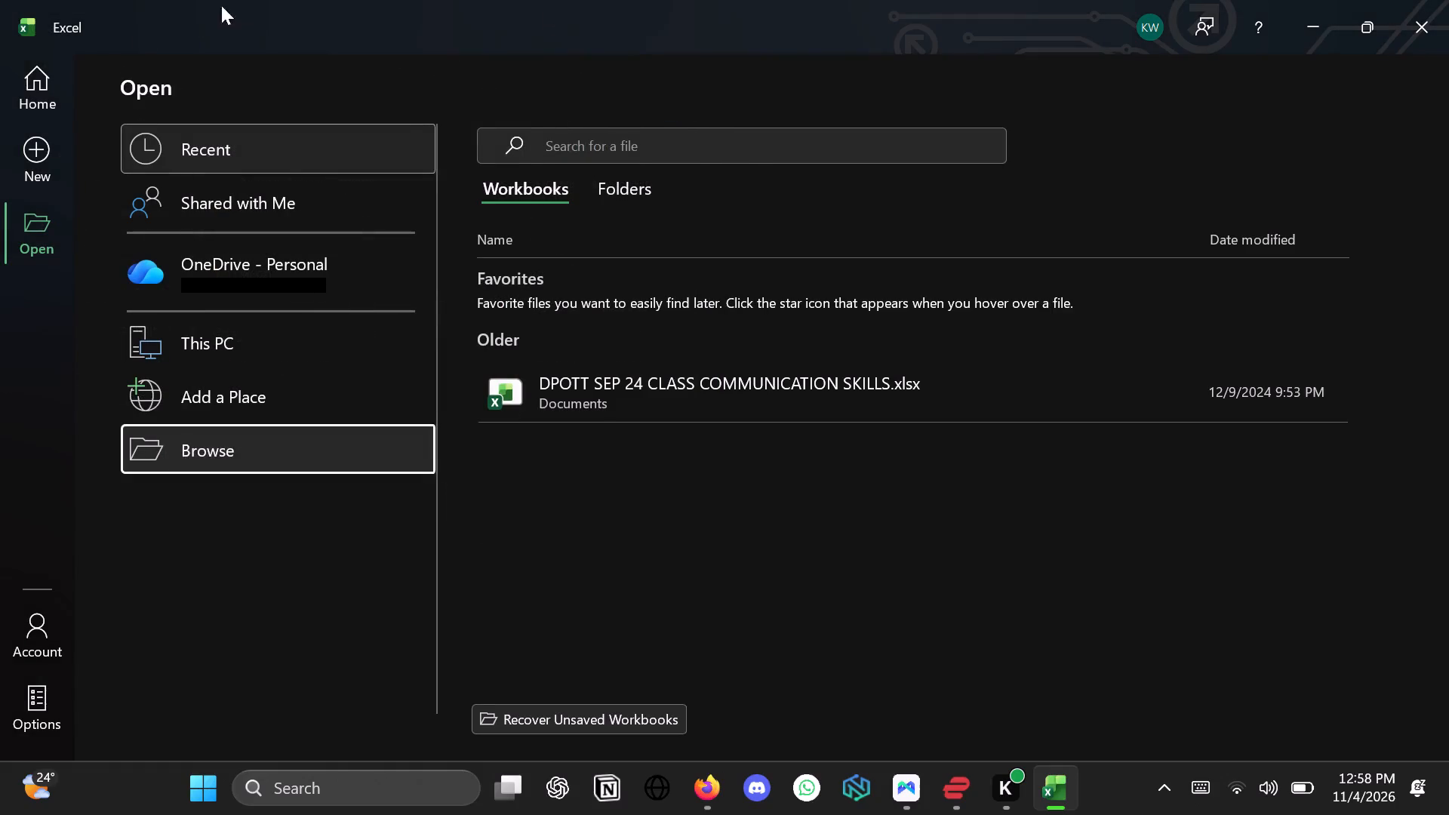
Create a new blank workbook.
left_click(49, 162)
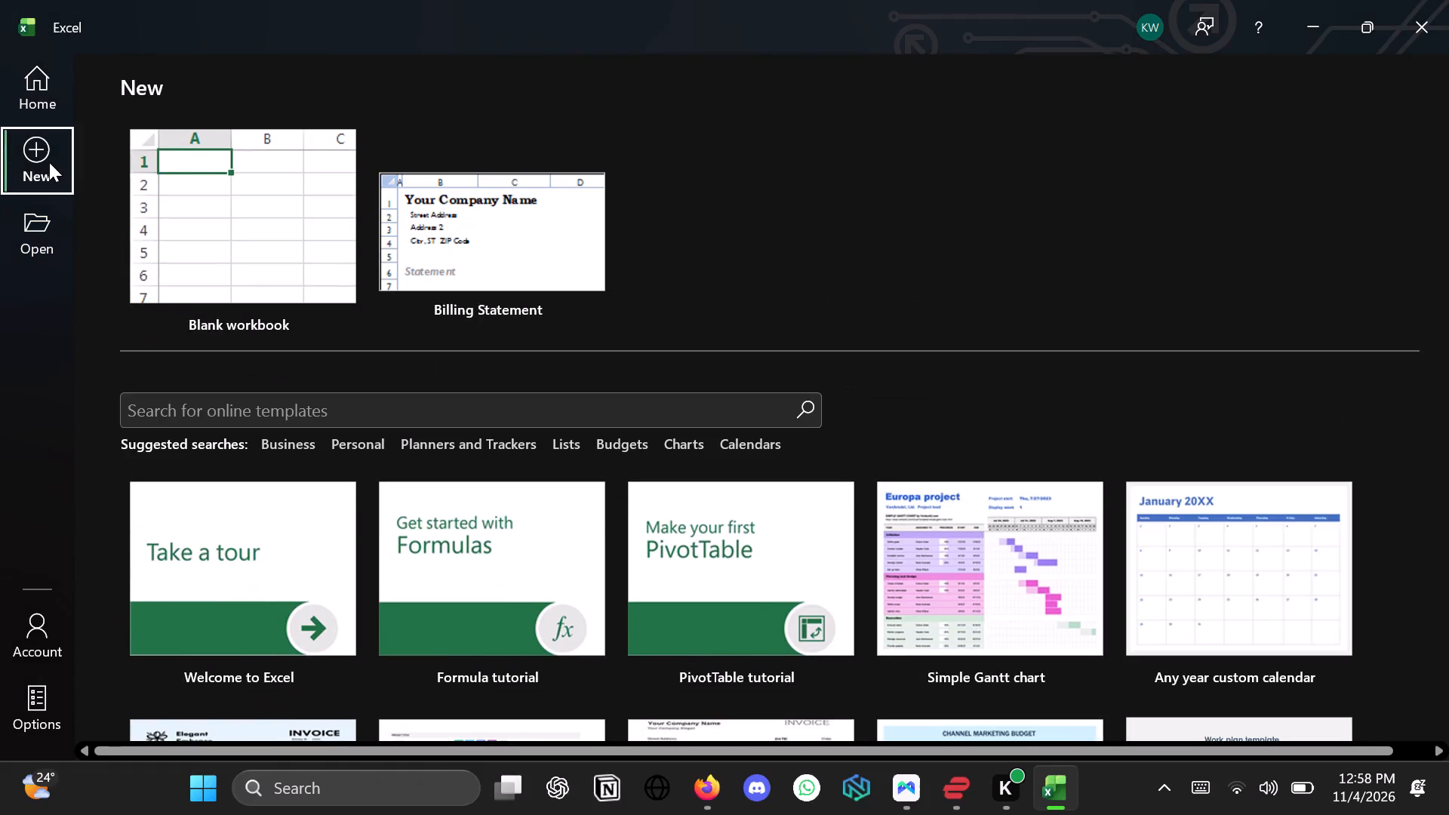
left_click(242, 191)
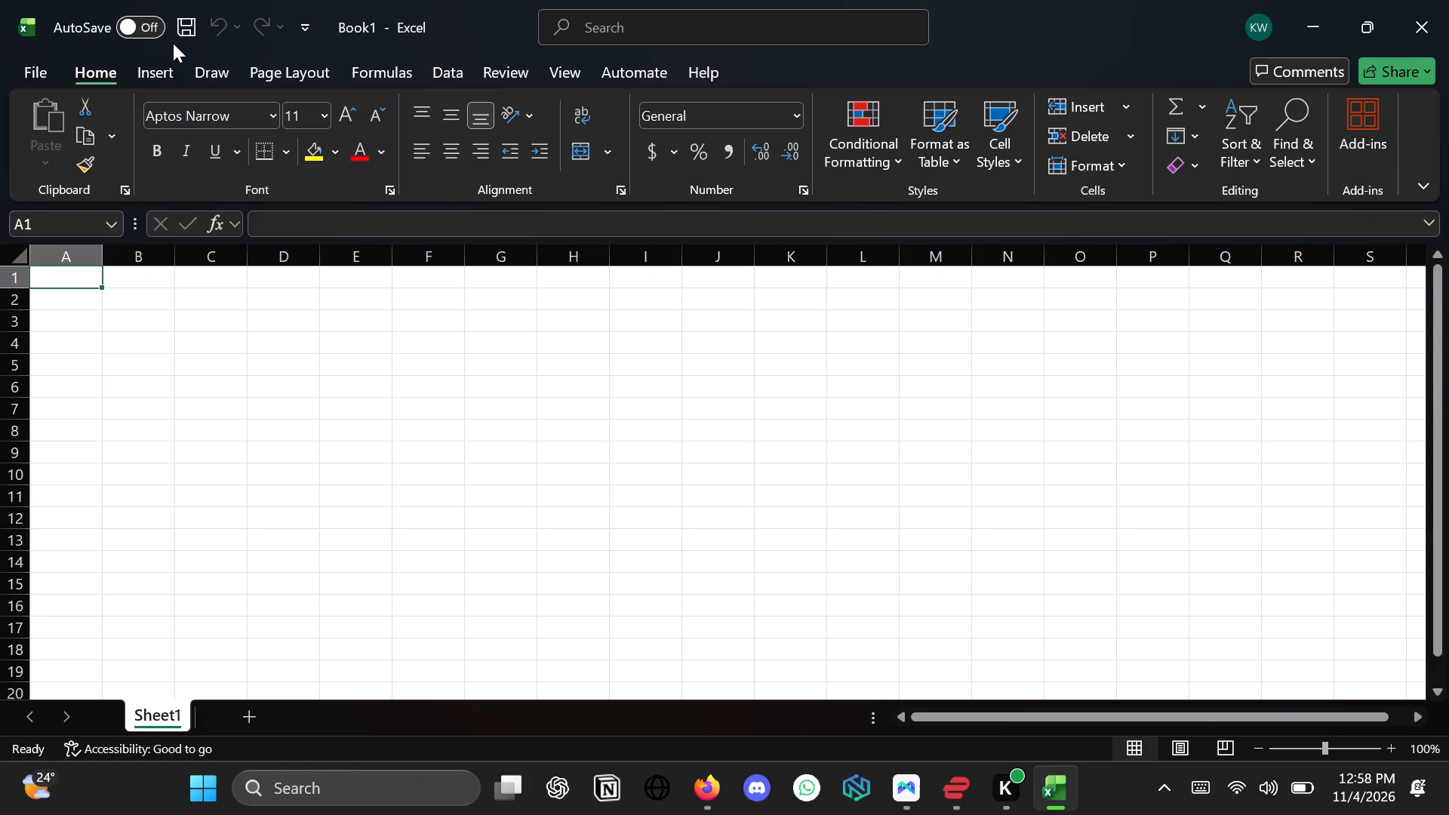
Turn on AutoSave by uploading the workbook to the personal OneDrive under the name "chicken business sales and price list".
left_click(133, 24)
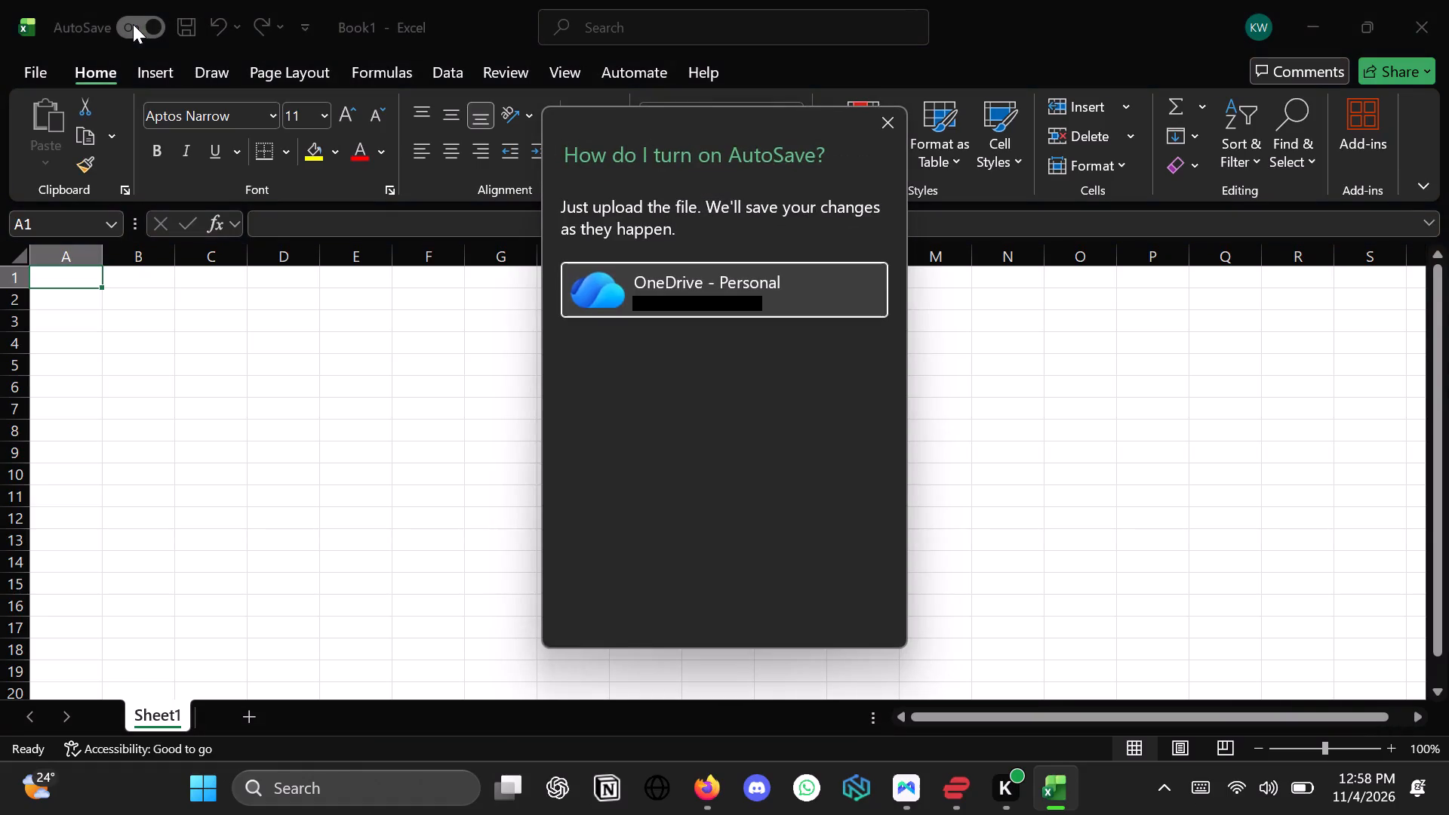
left_click(648, 289)
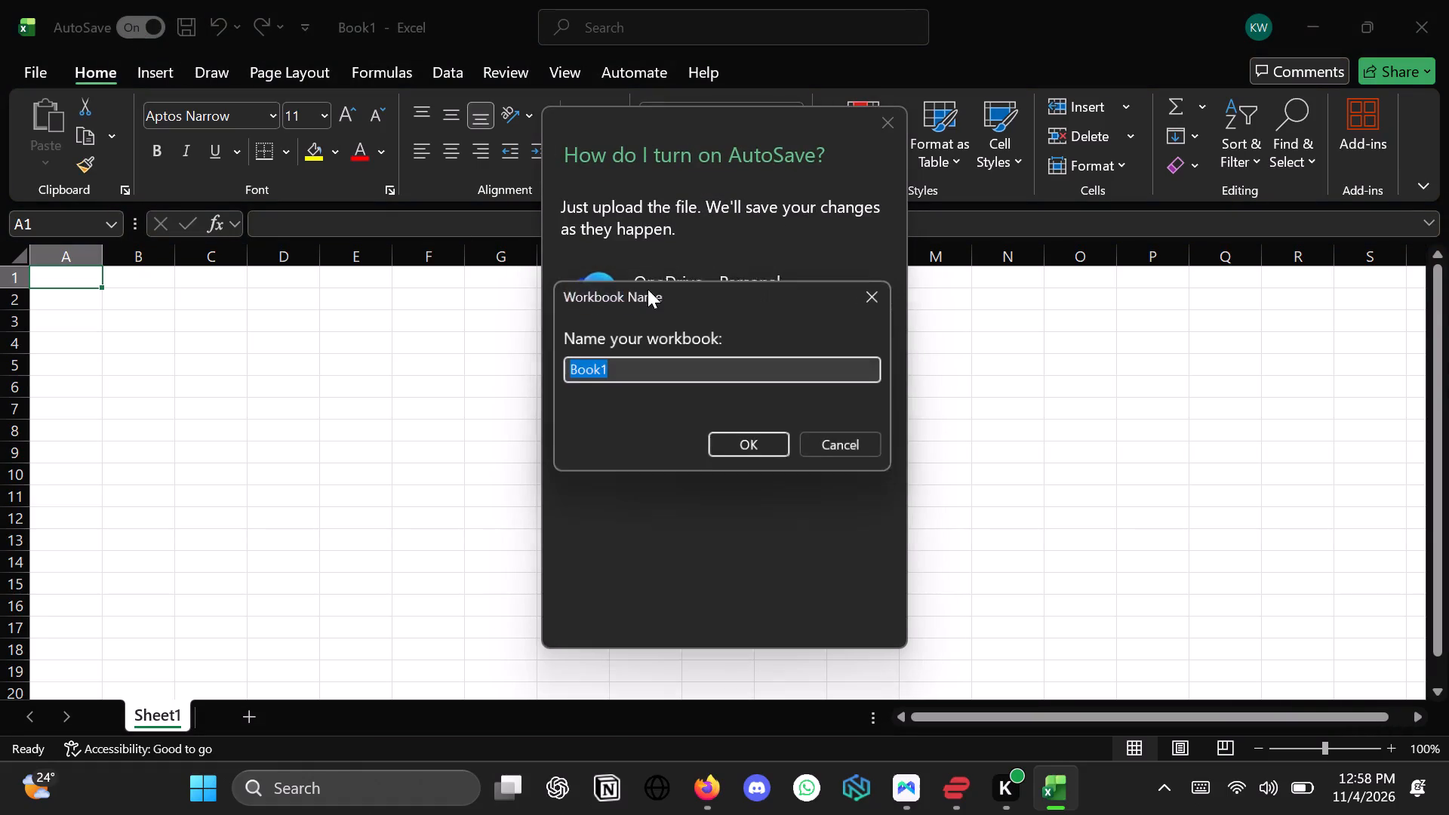
left_click(613, 364)
triple_click(613, 364)
left_click(613, 364)
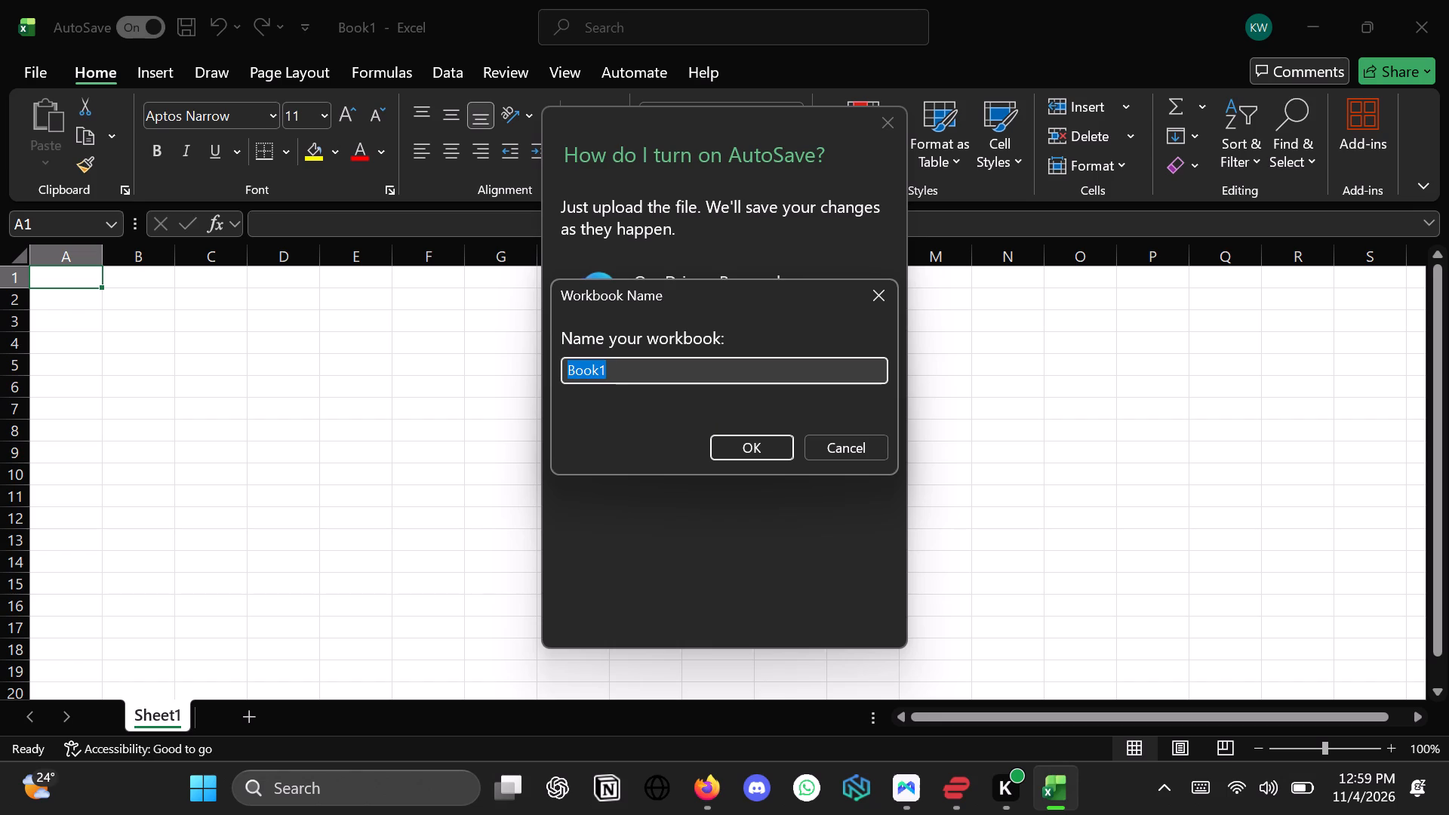
key("BackSpace")
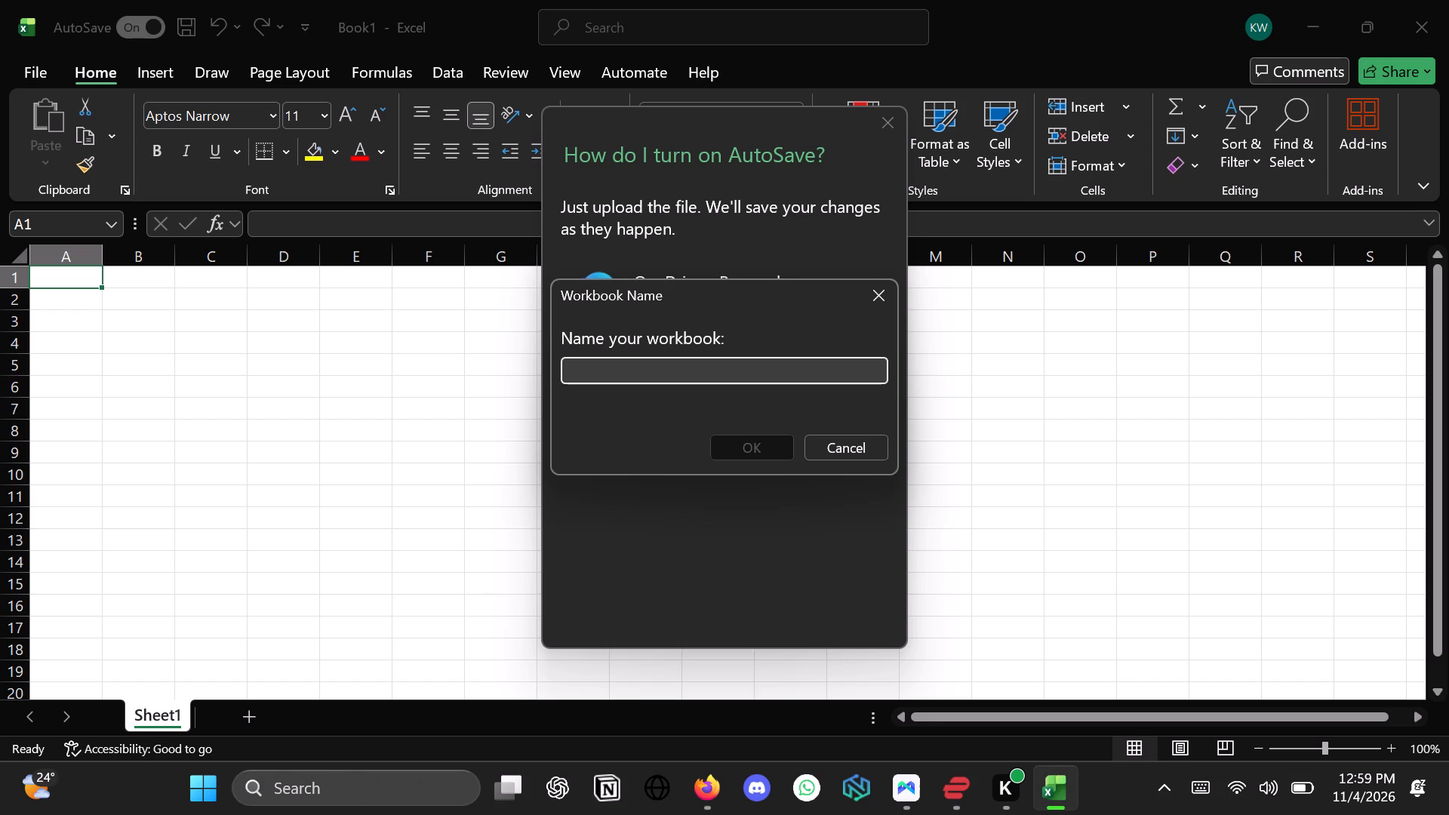
key("c")
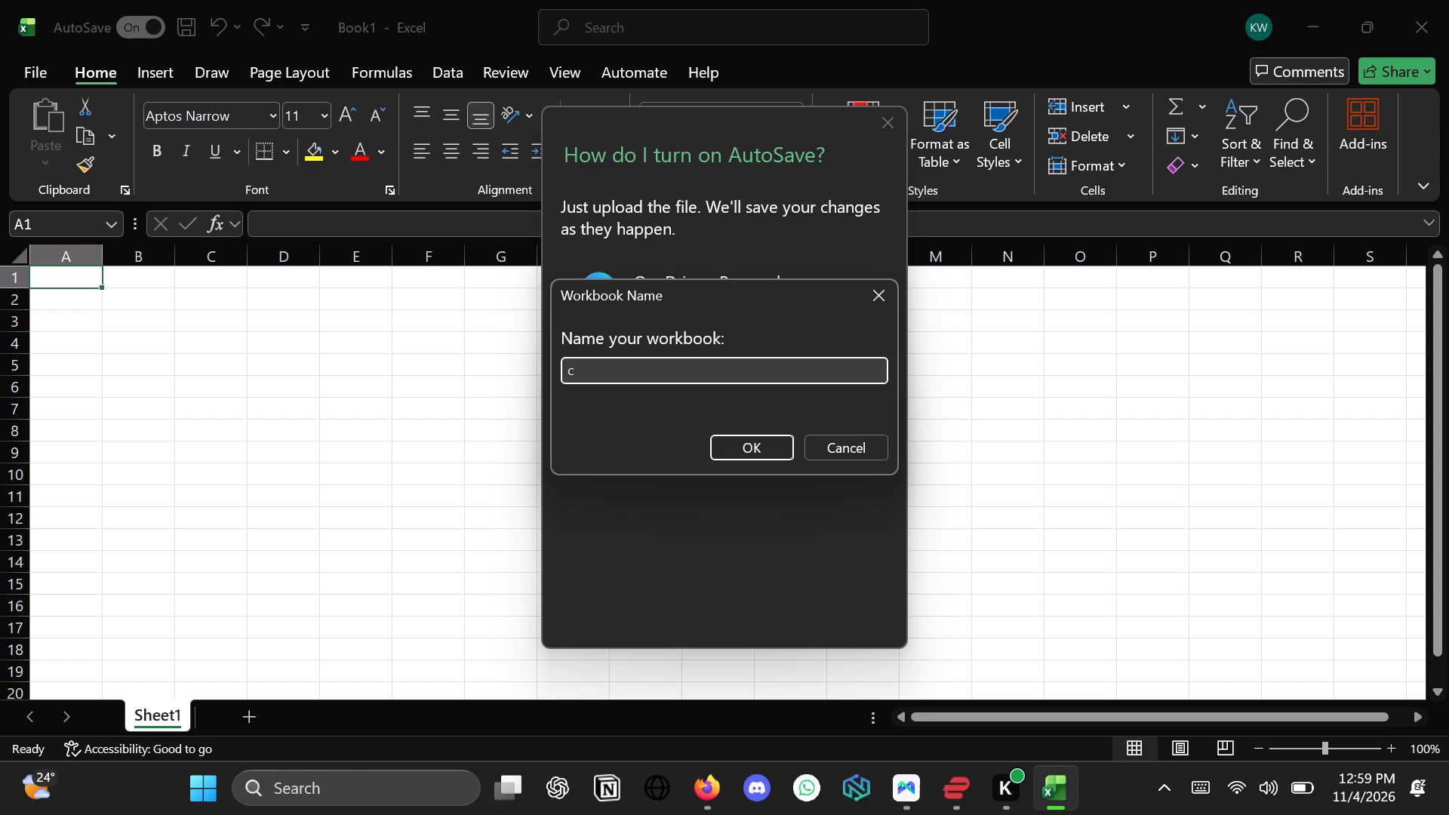
type("hicken")
key("space")
type("business")
key("space")
type("sales")
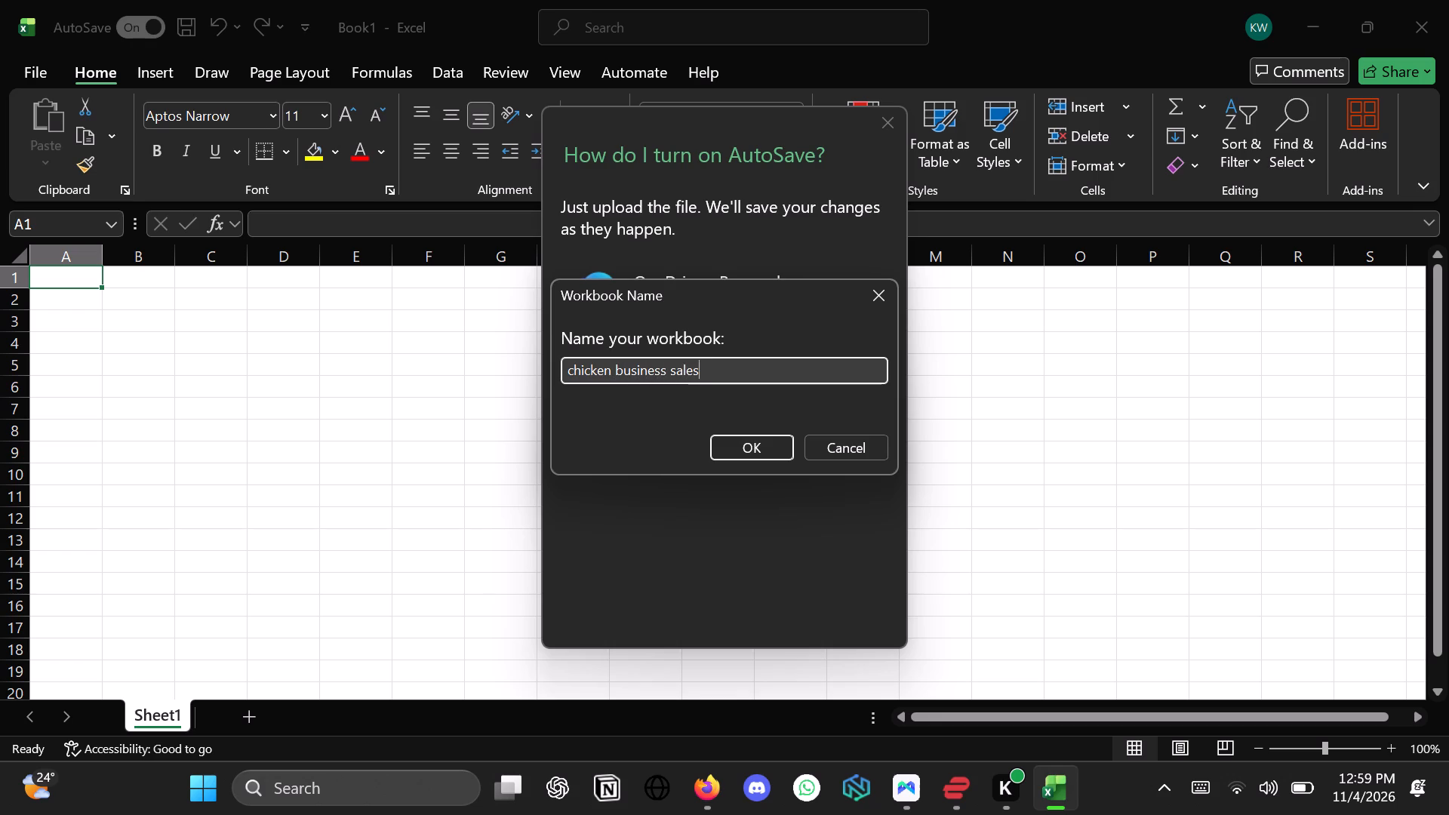
key("space")
type("and price lis")
key("BackSpace")
key("t")
key("BackSpace")
type("st")
left_click(741, 440)
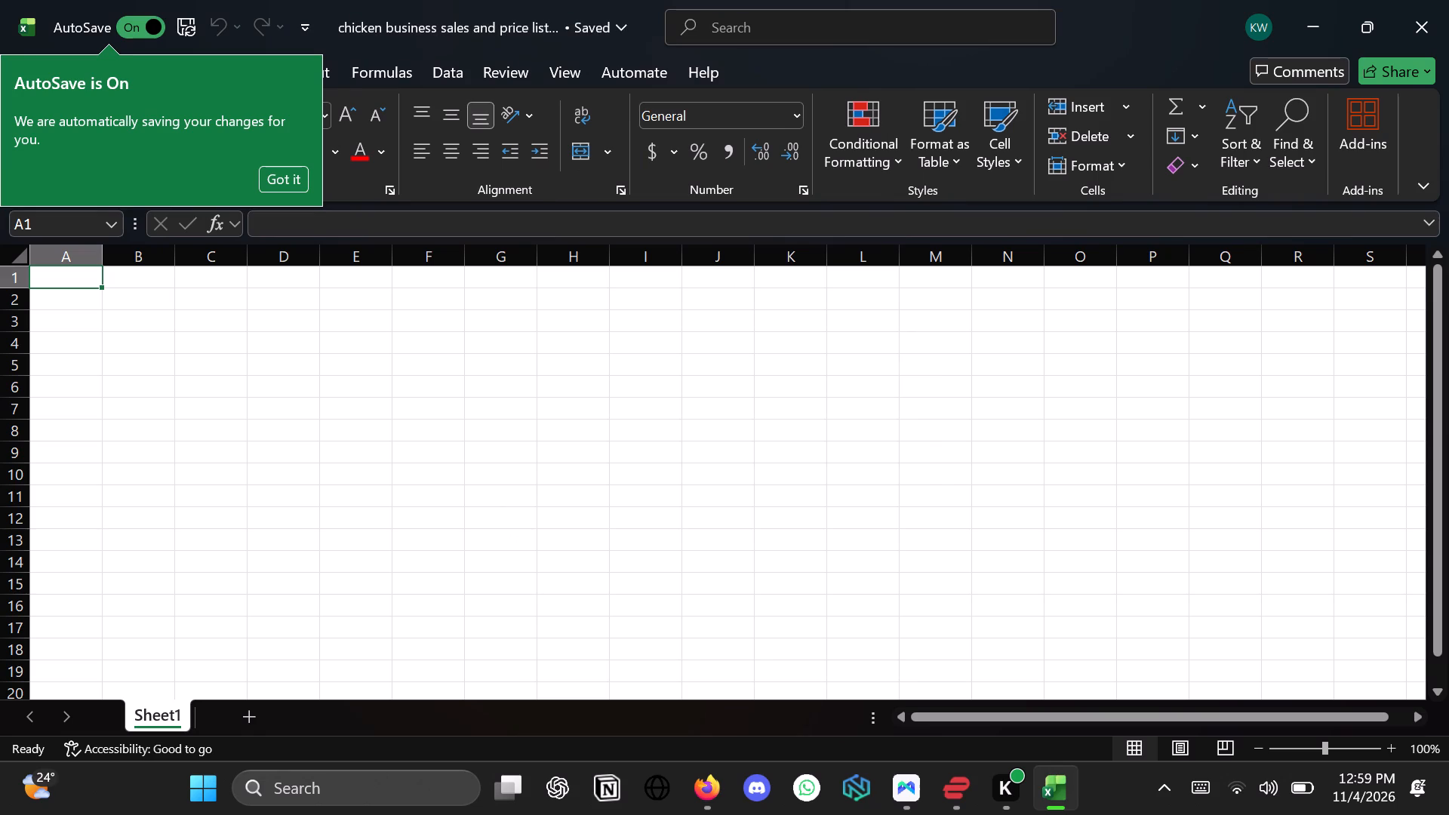
left_click(280, 172)
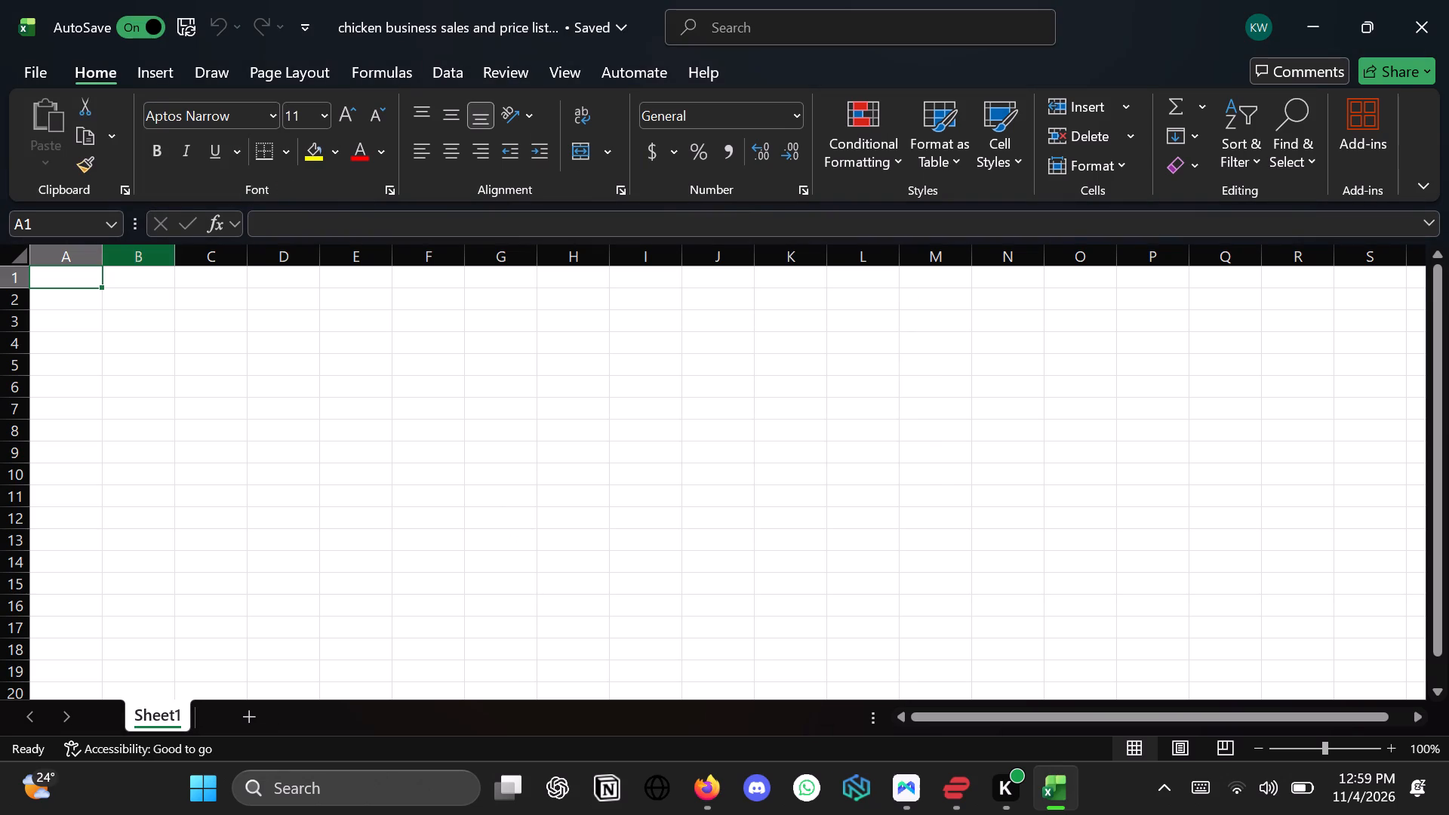
Enter the title CHICKEN BUSINESS SALES AND PRICE LIST in cell A1.
left_click(62, 278)
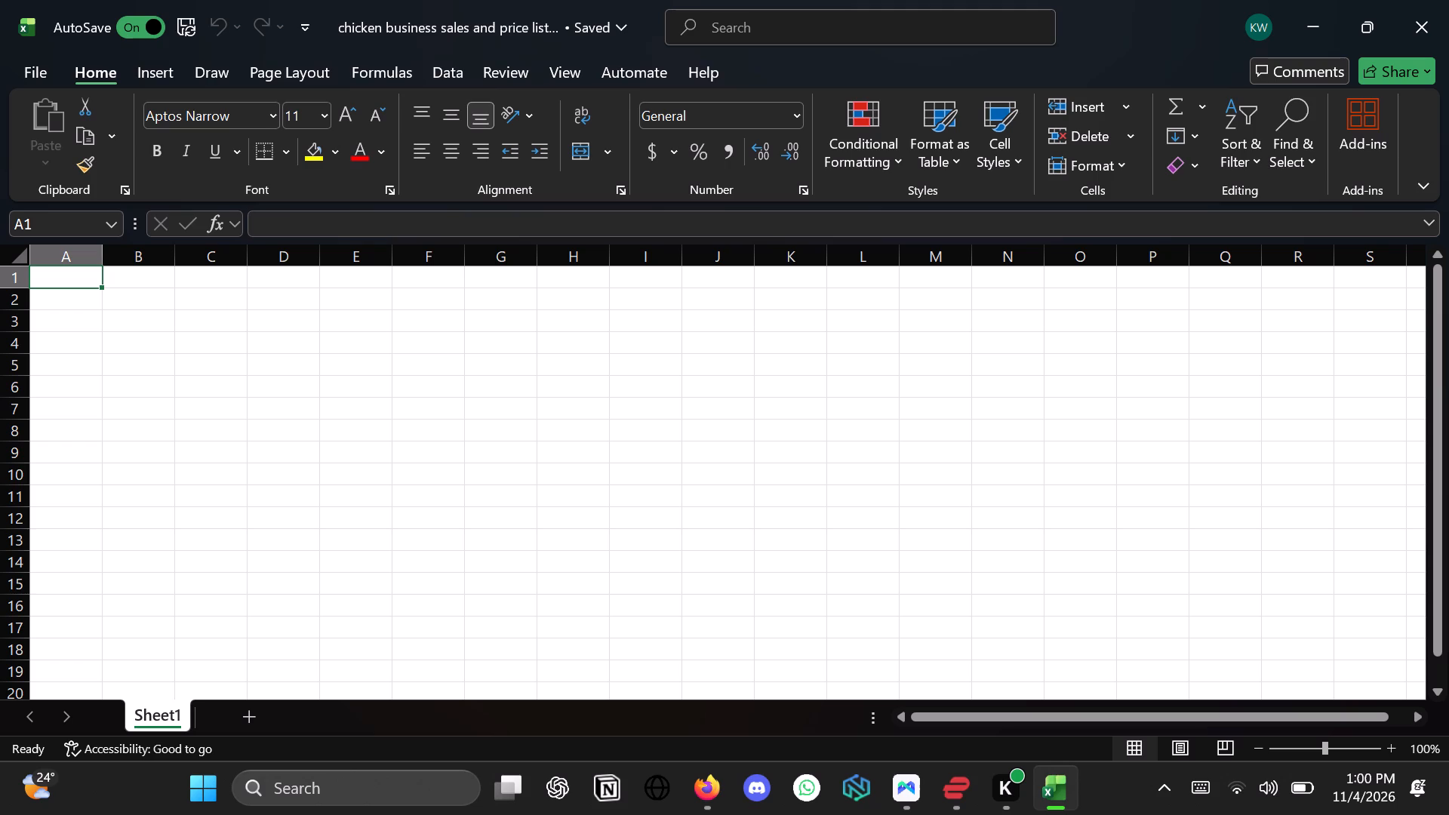
key("BackSpace")
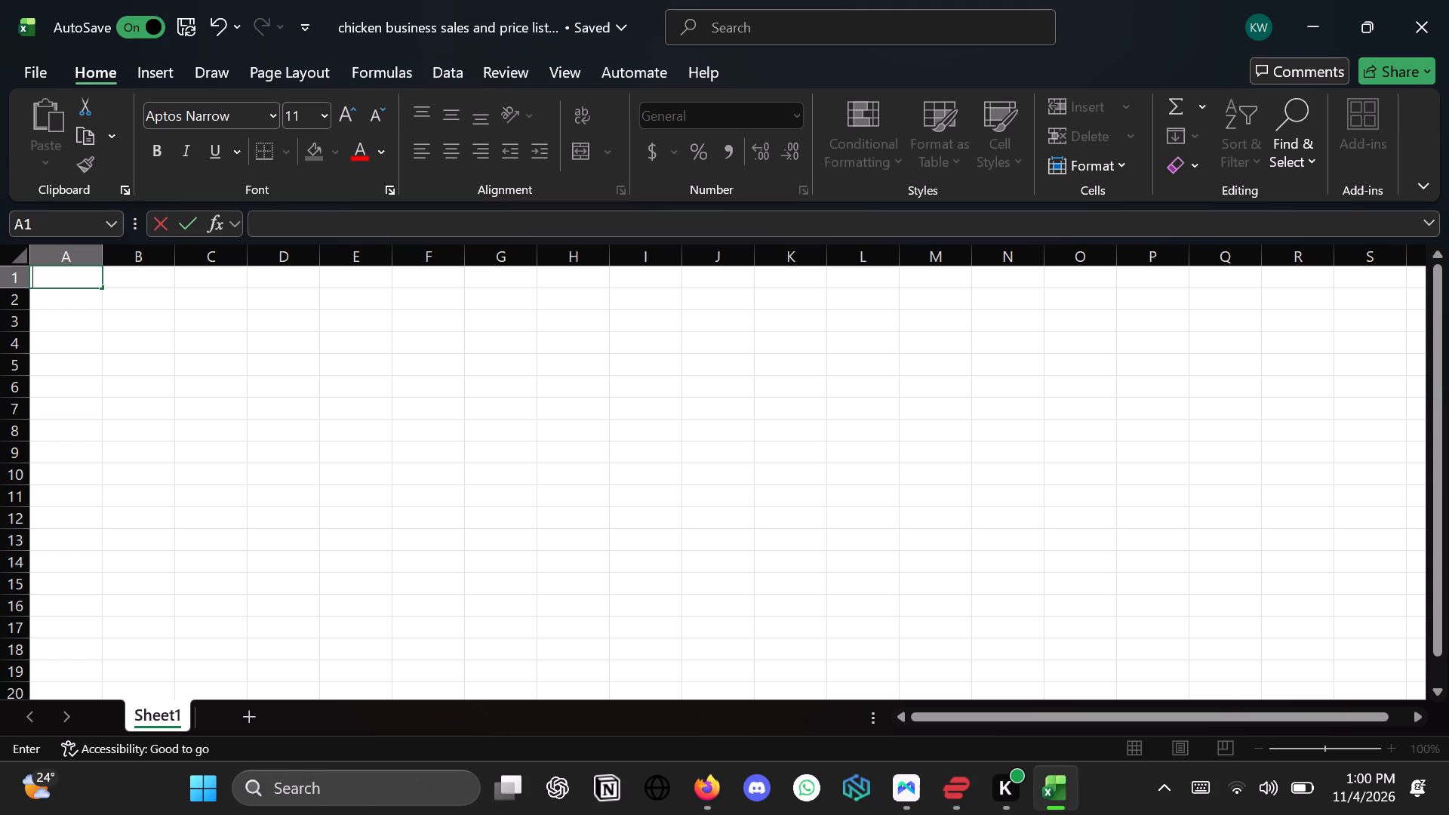
key("c")
key("BackSpace")
key("c")
type("HICKEN")
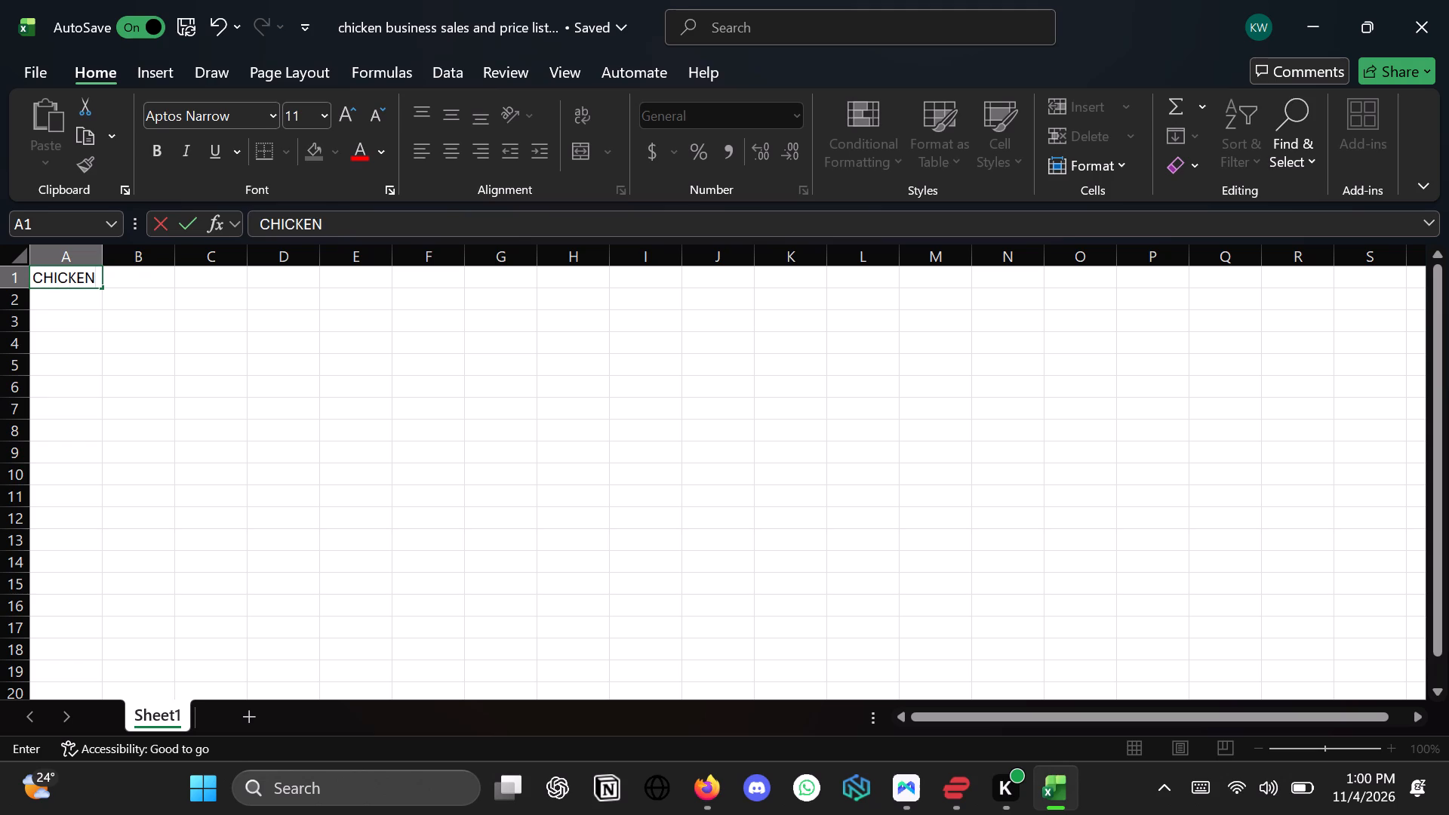
key("b")
key("BackSpace")
key("space")
type("BUSINESS")
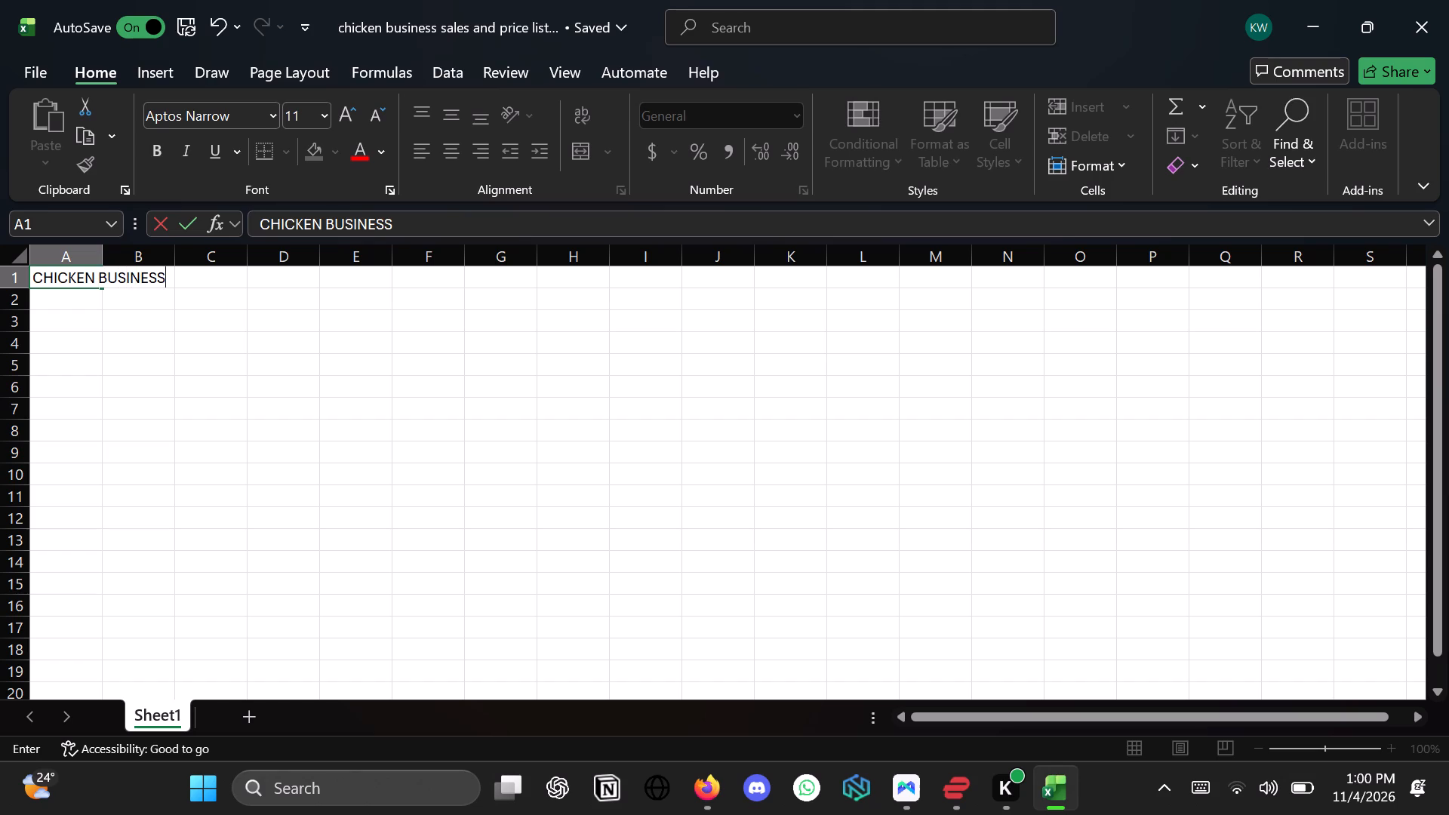
key("space")
type("SALES")
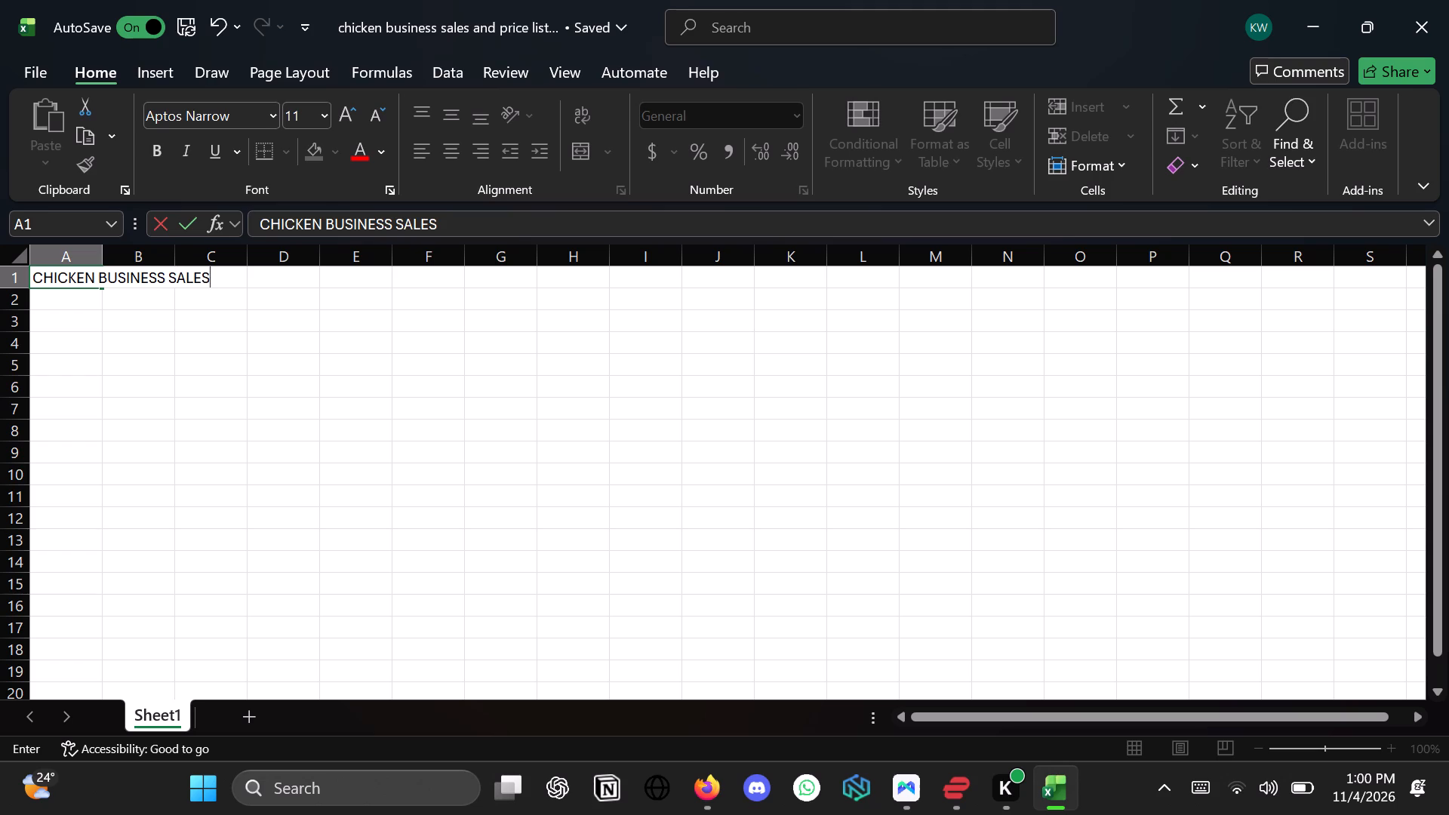
key("space")
type("AND PRICE")
key("space")
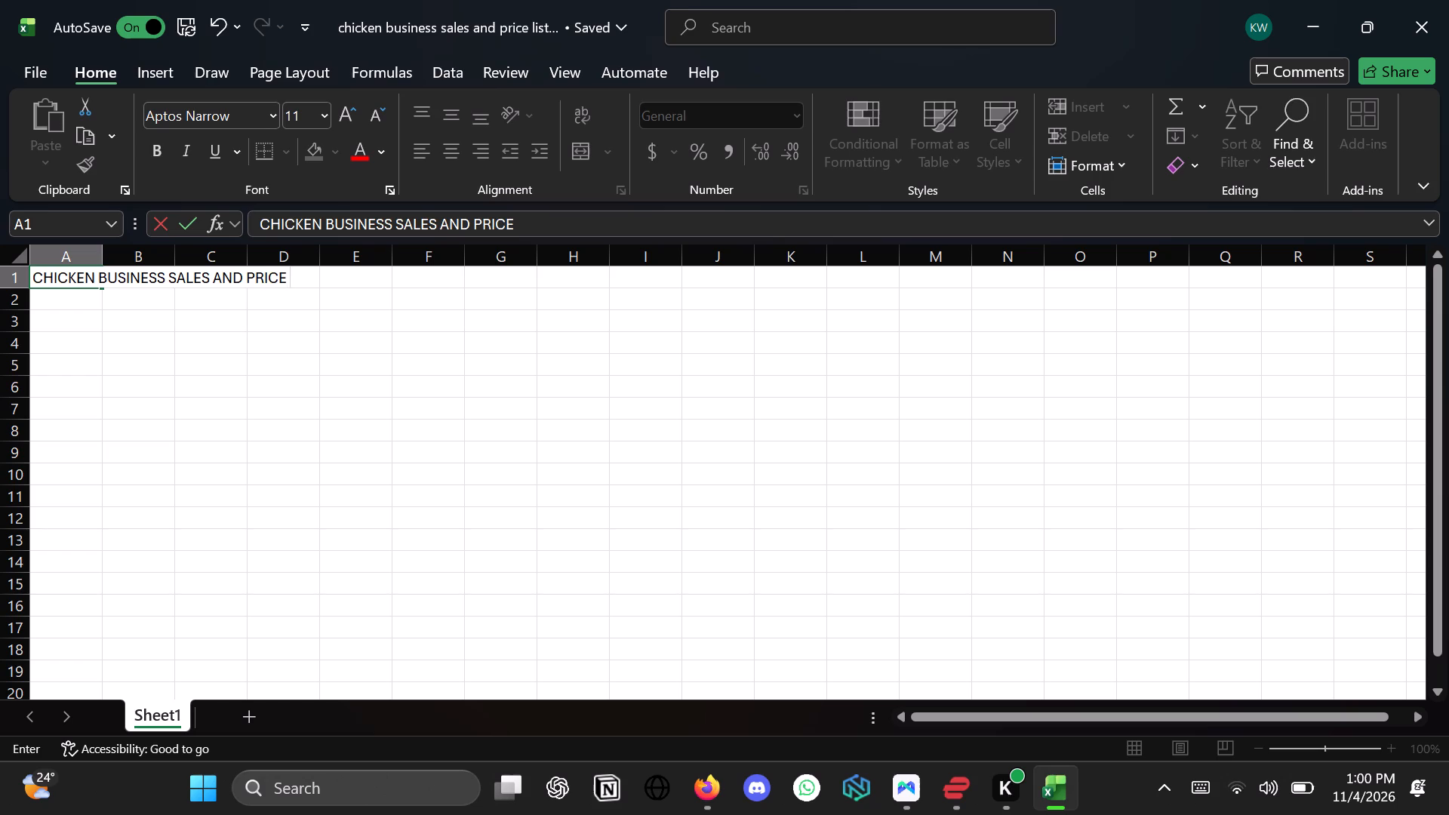
type("LIST")
key("space")
key("space")
key("Return")
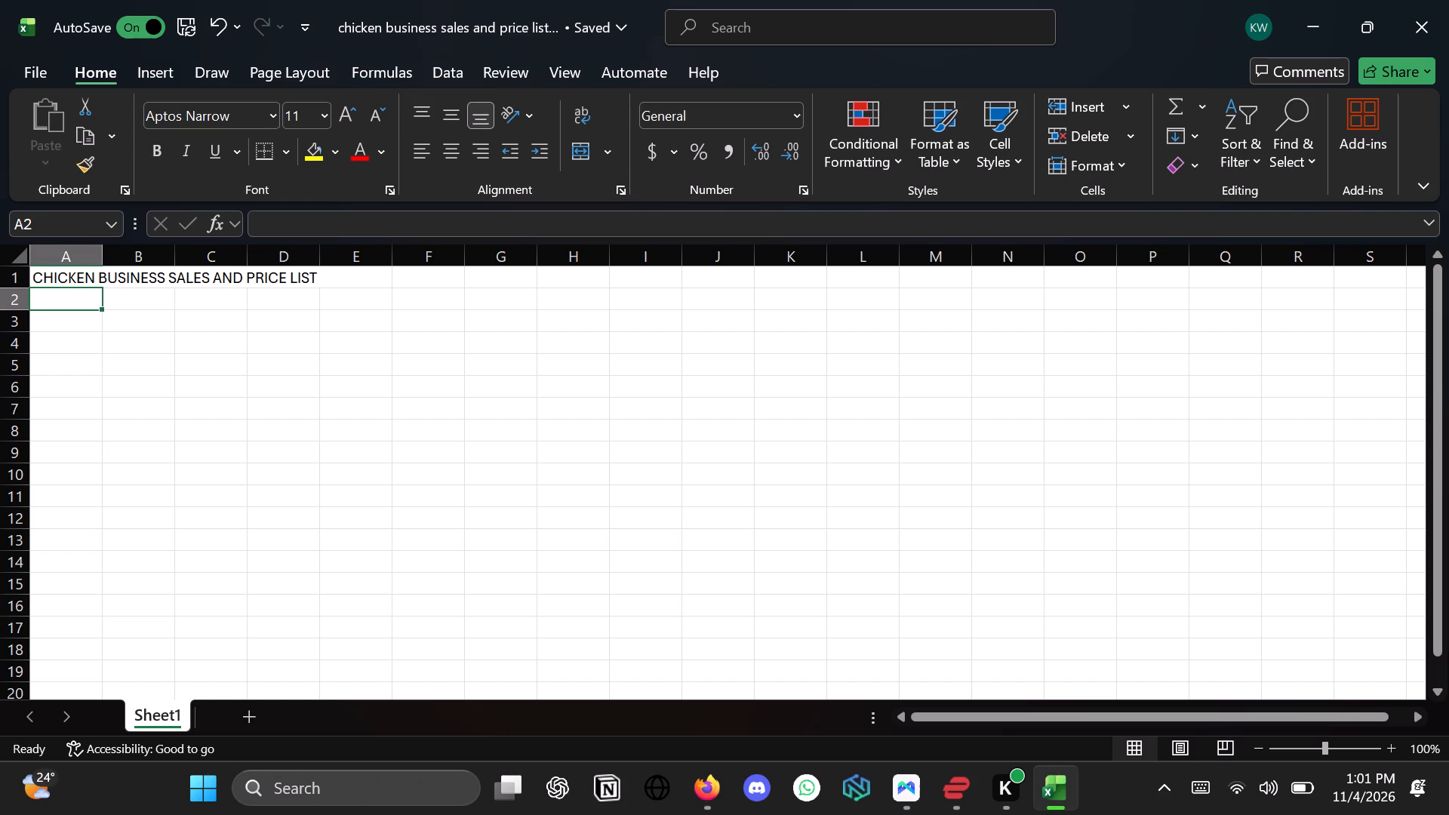
Enter the column headers PRODUCTS, UNIT and UNIT PRICE in cells A3, B3 and C3.
key("Return")
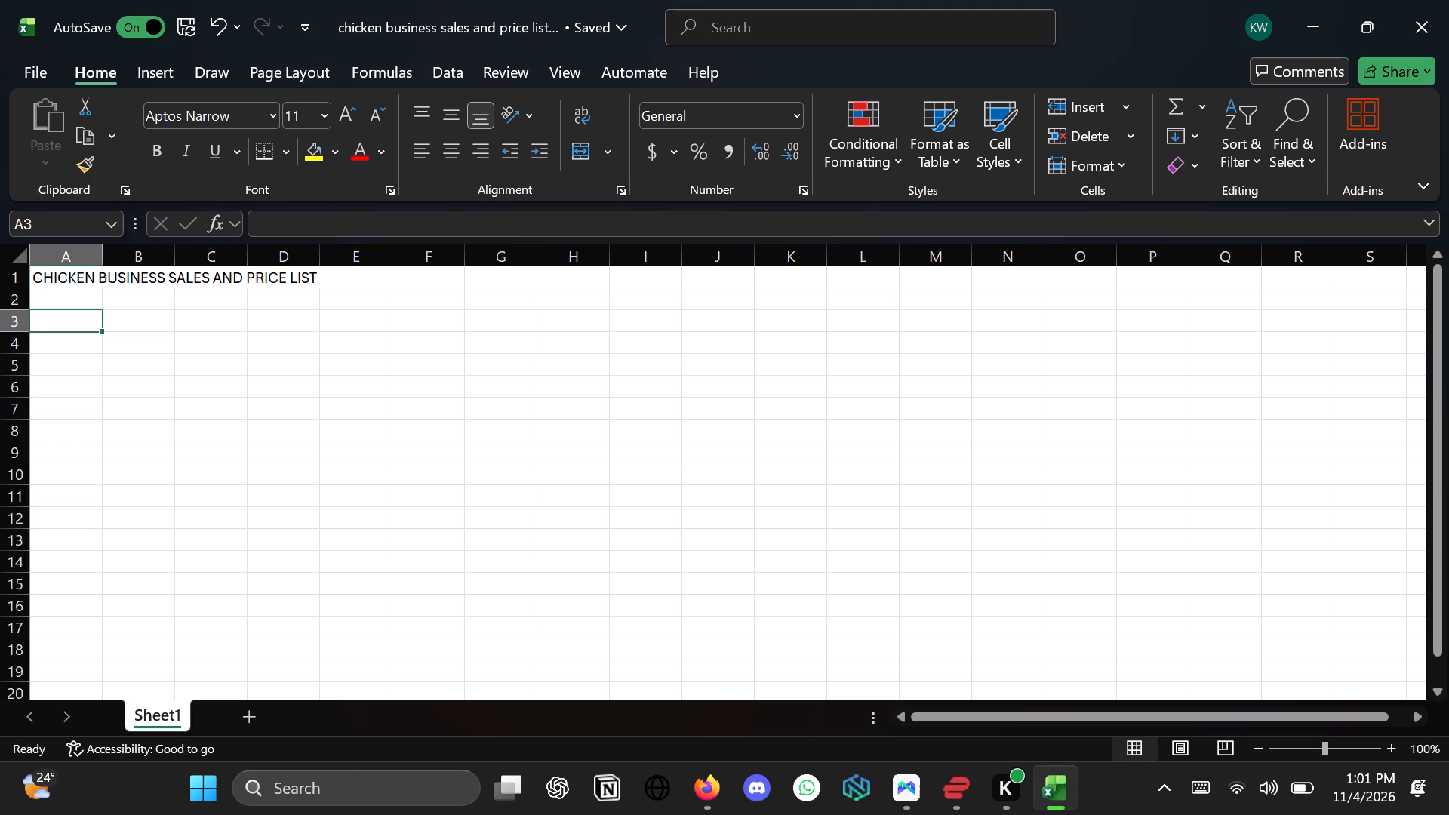
type("PRODUCTS")
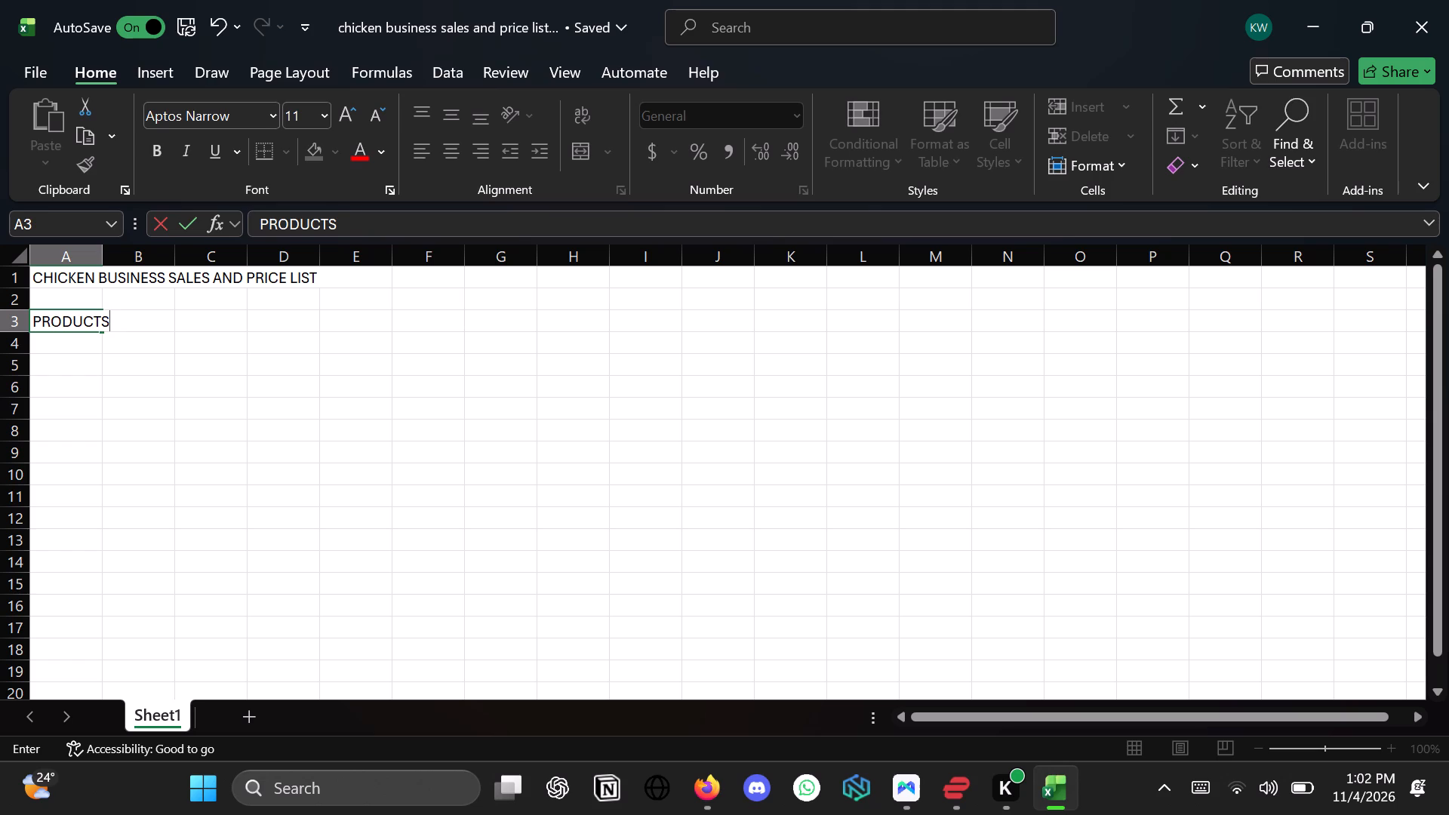
key("u")
key("BackSpace")
key("Return")
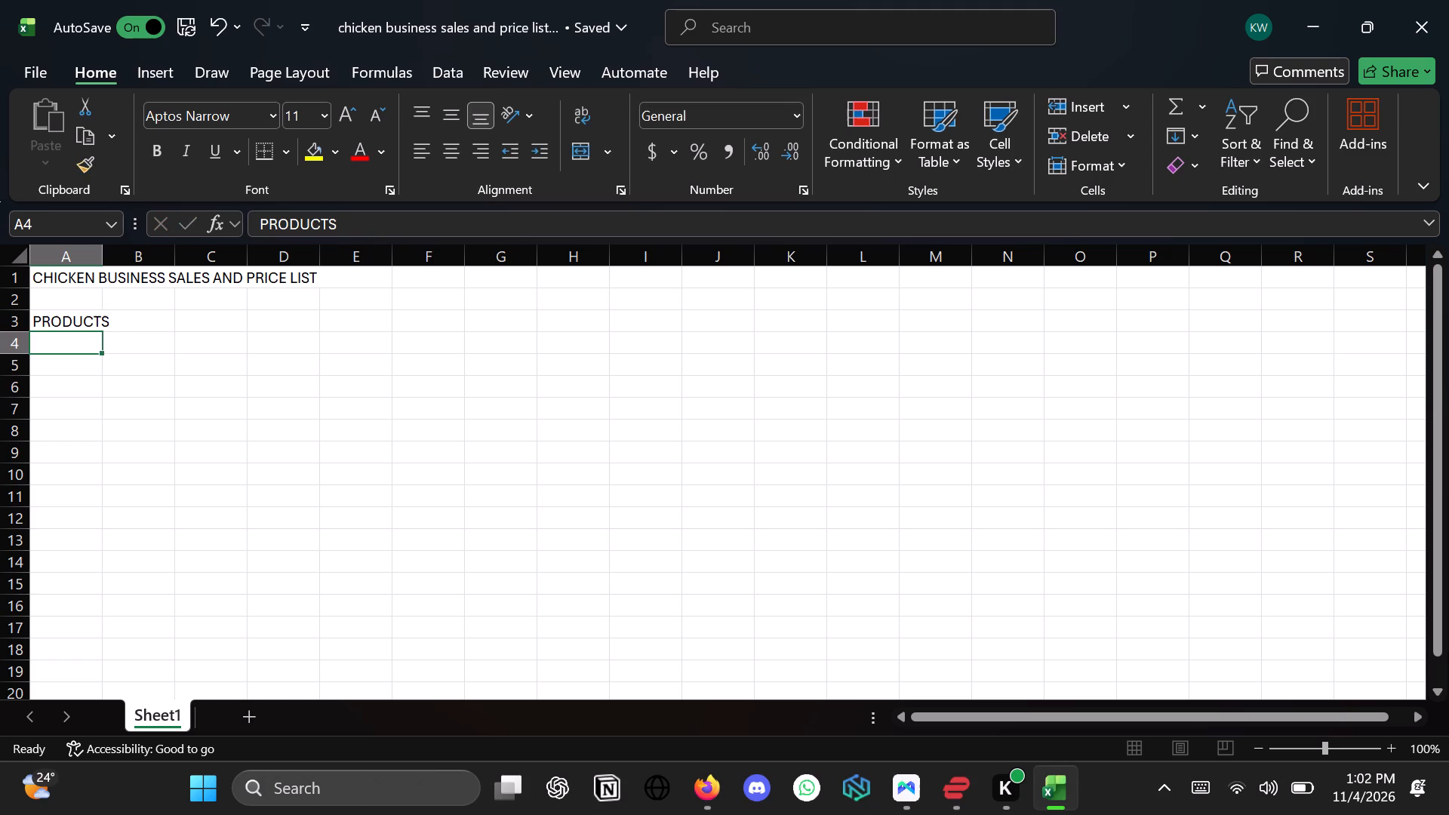
left_click(118, 315)
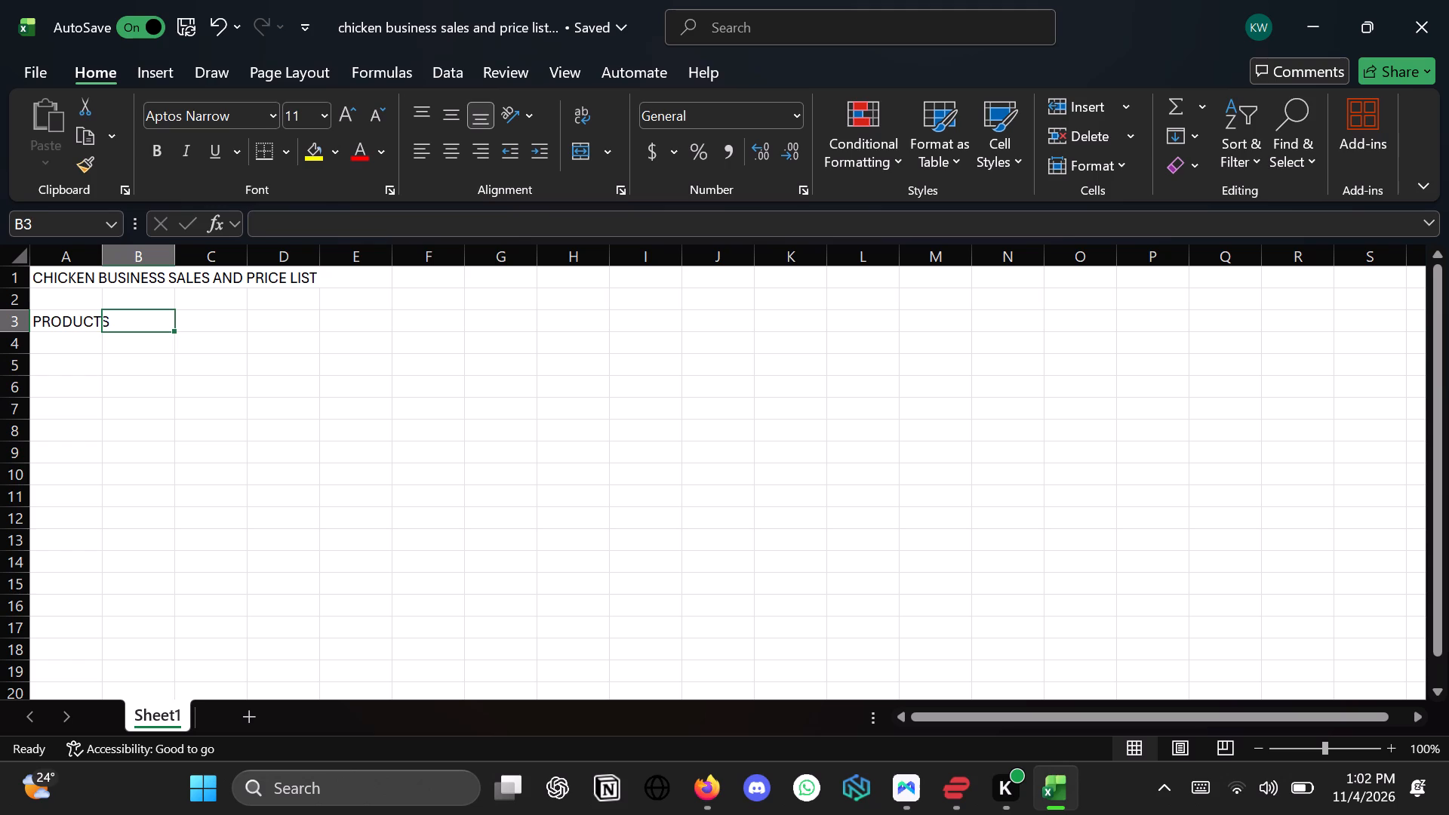
left_click(205, 318)
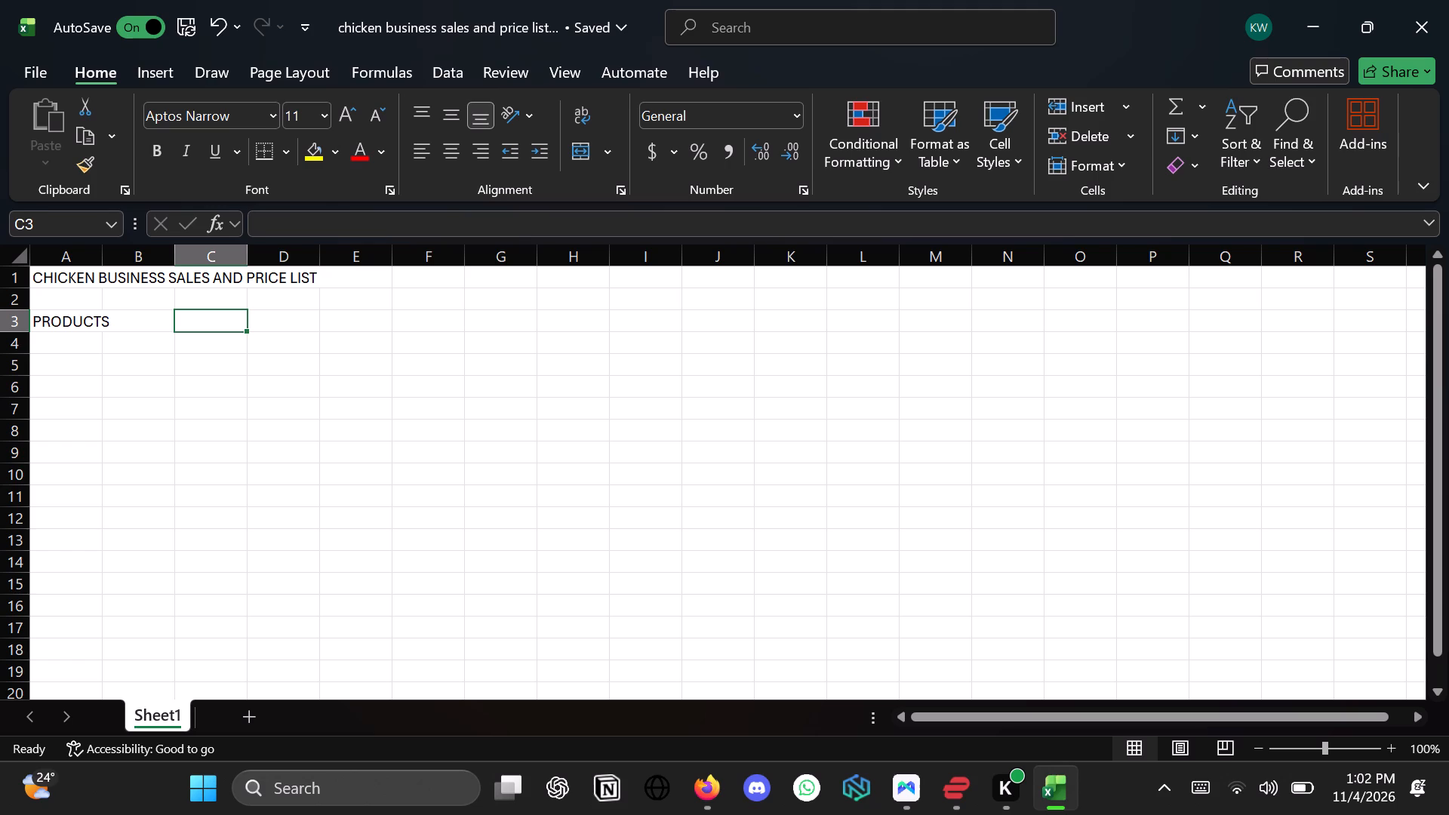
left_click(135, 318)
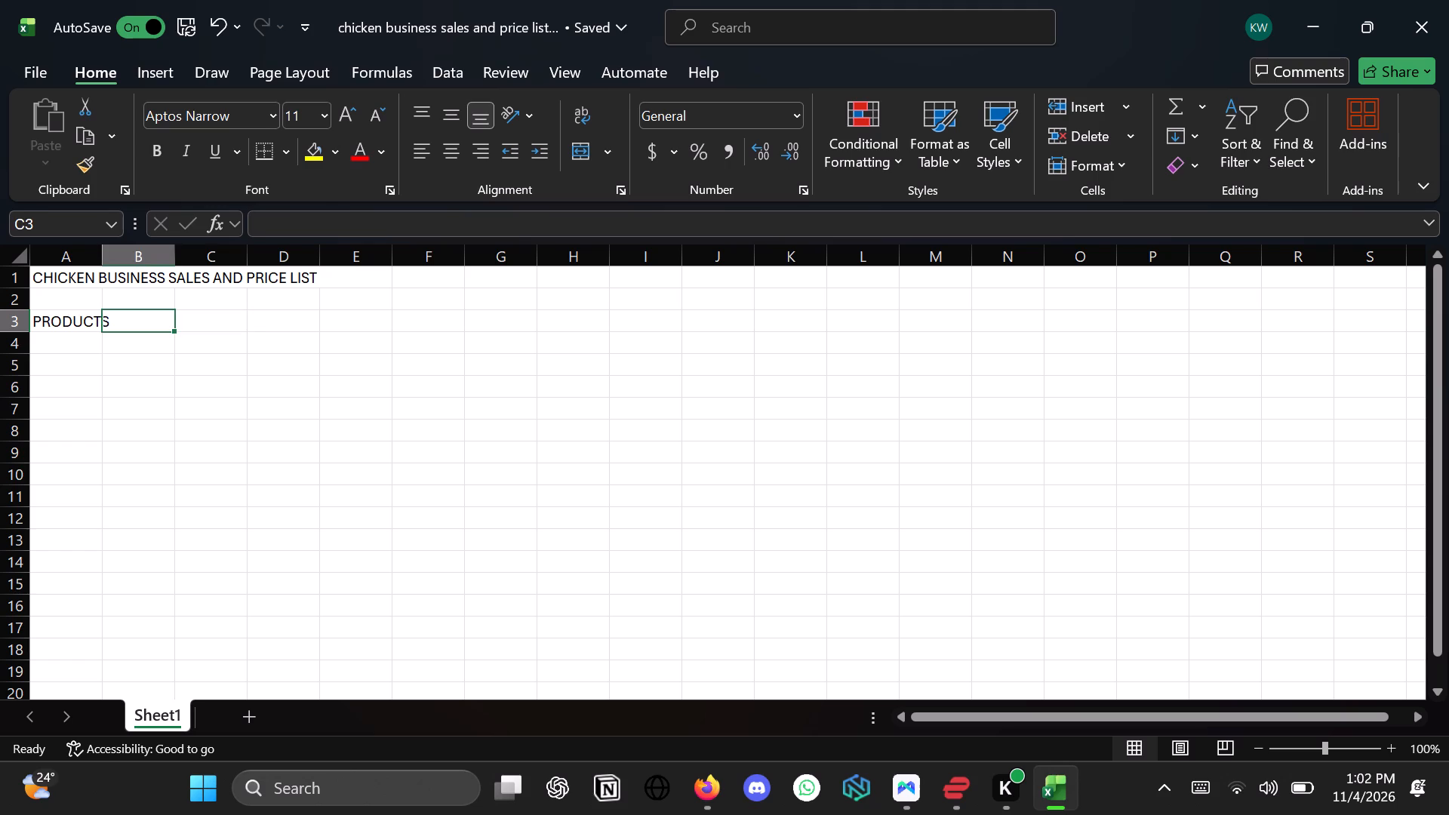
type("UNIT")
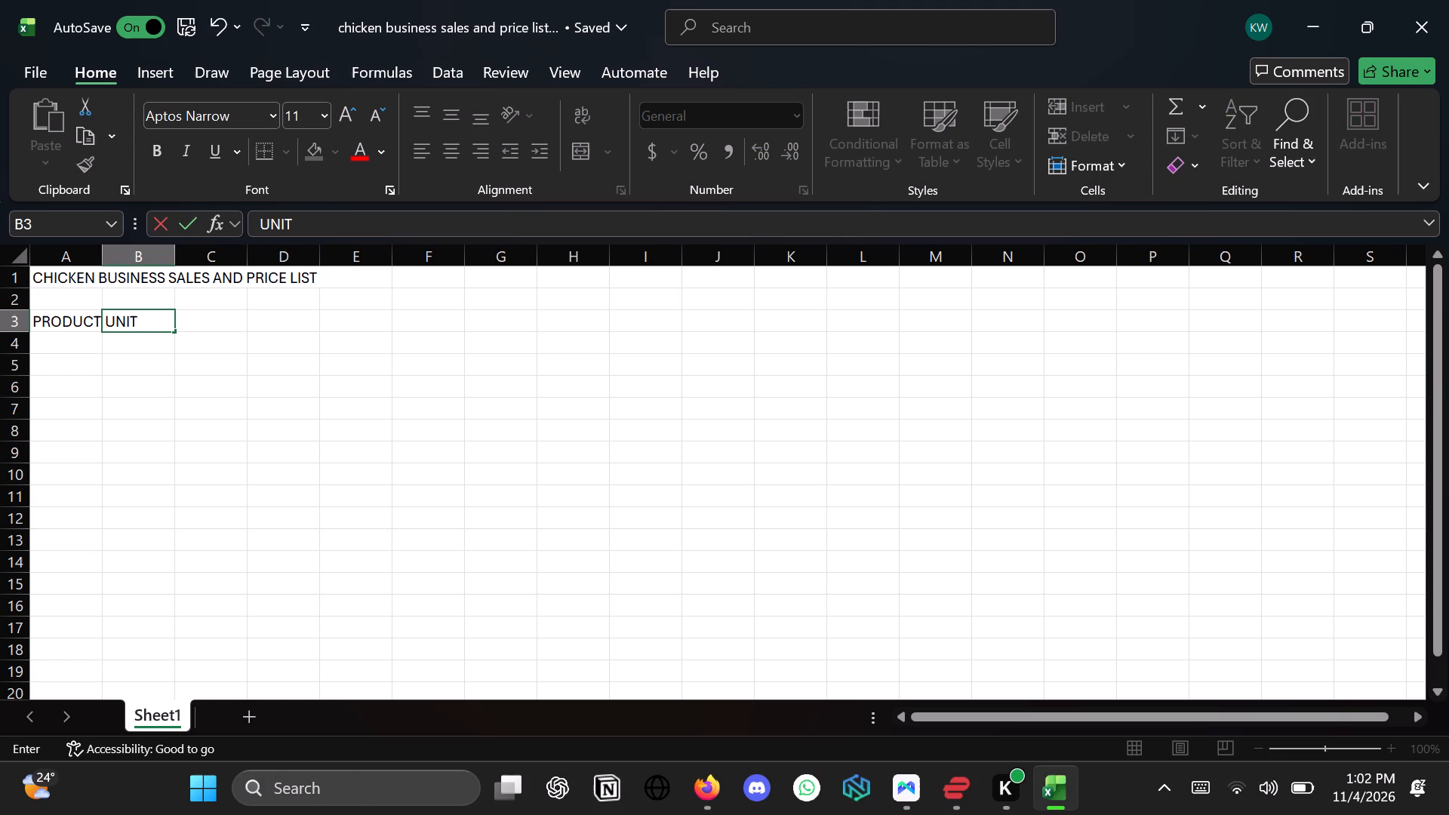
left_click(198, 323)
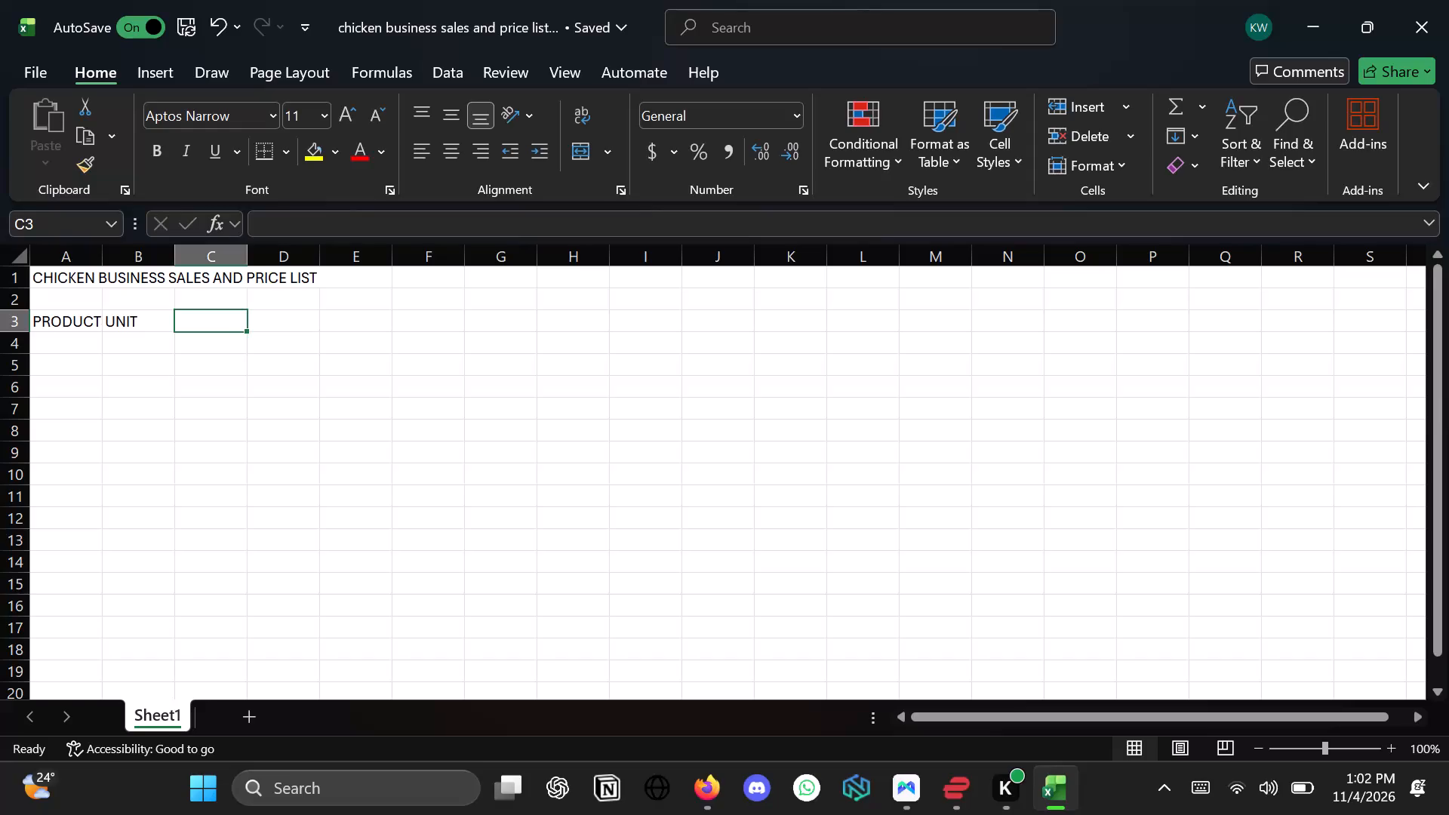
type("UNIT O")
key("BackSpace")
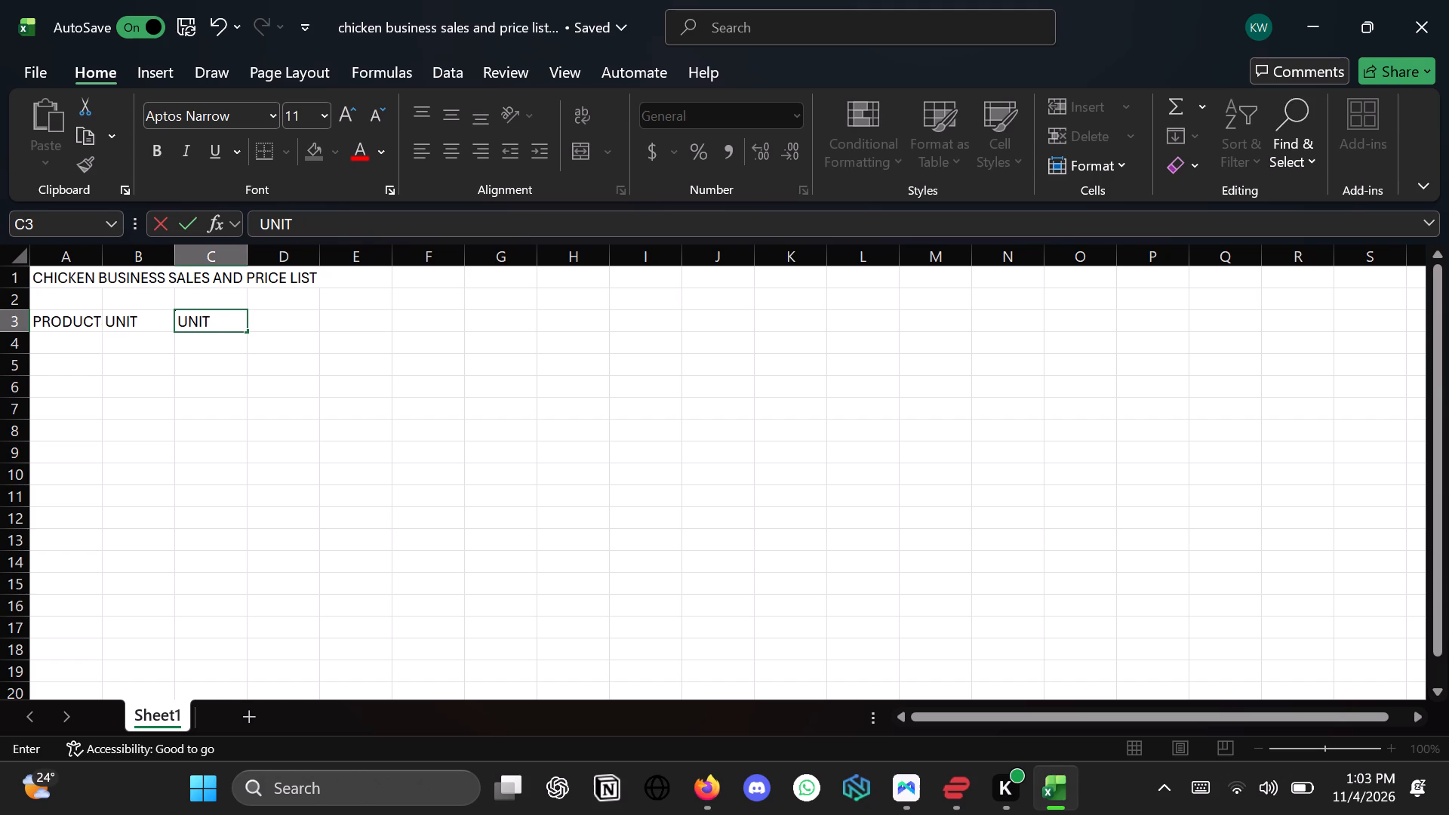
type("PRICE")
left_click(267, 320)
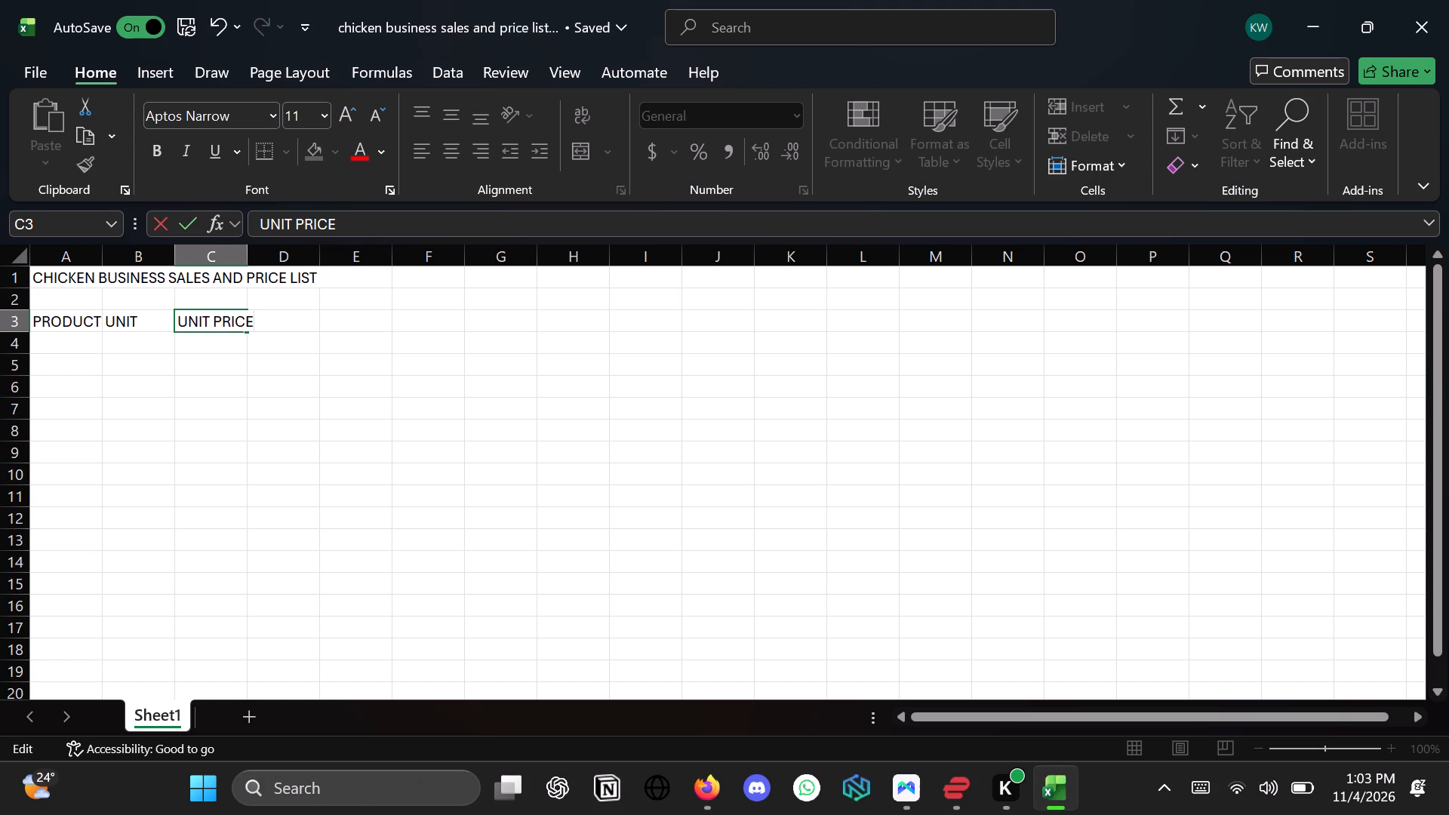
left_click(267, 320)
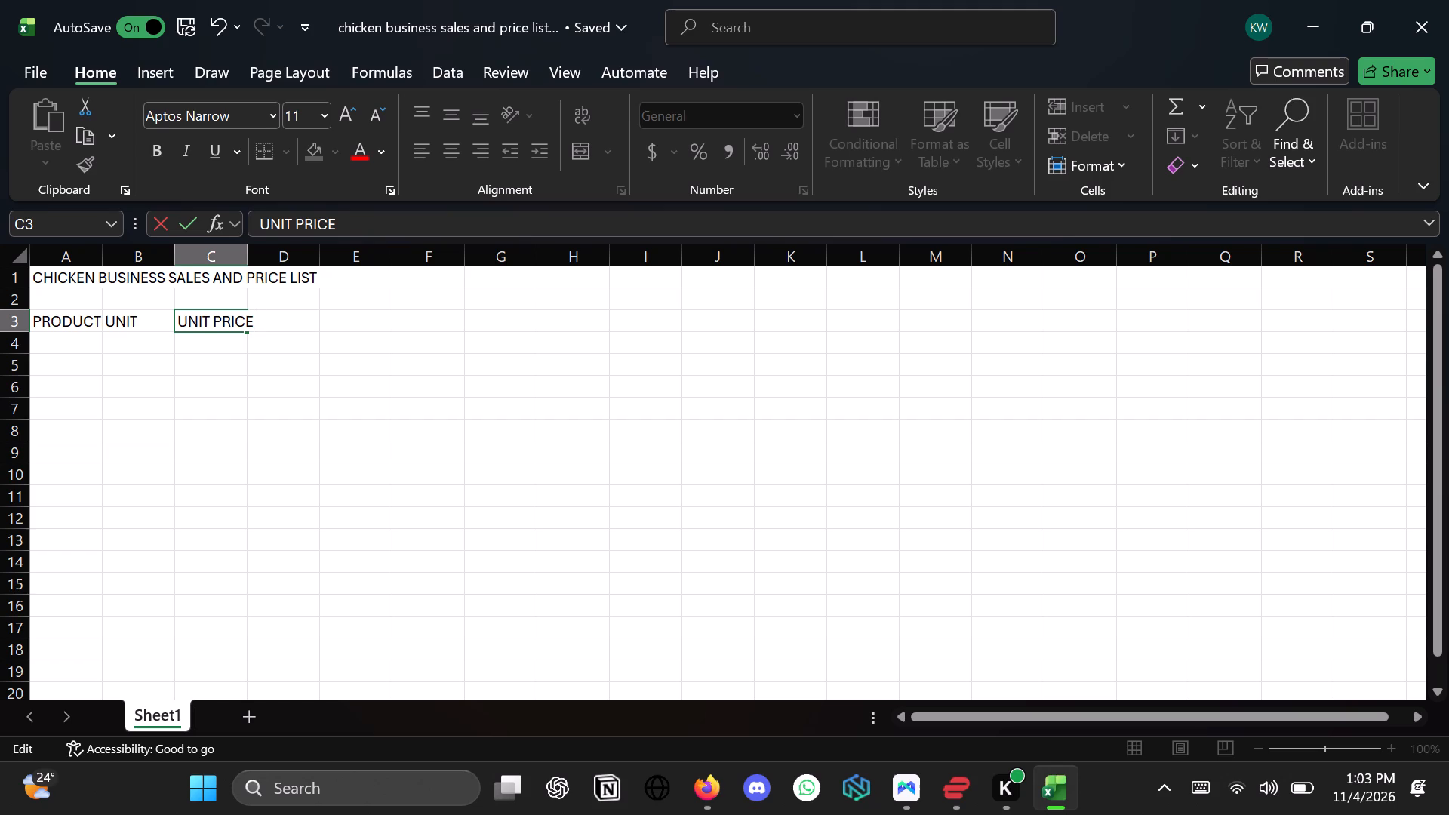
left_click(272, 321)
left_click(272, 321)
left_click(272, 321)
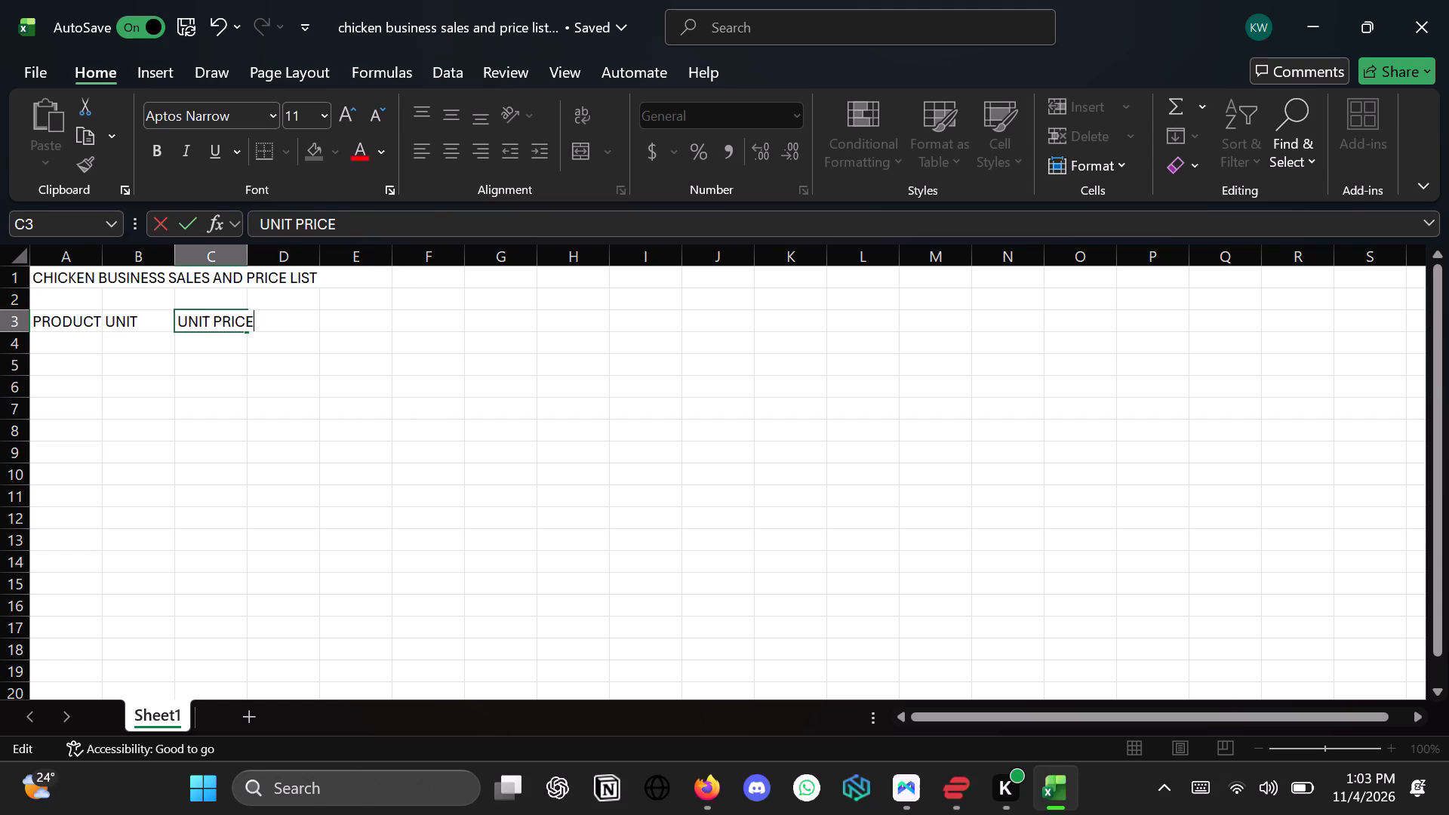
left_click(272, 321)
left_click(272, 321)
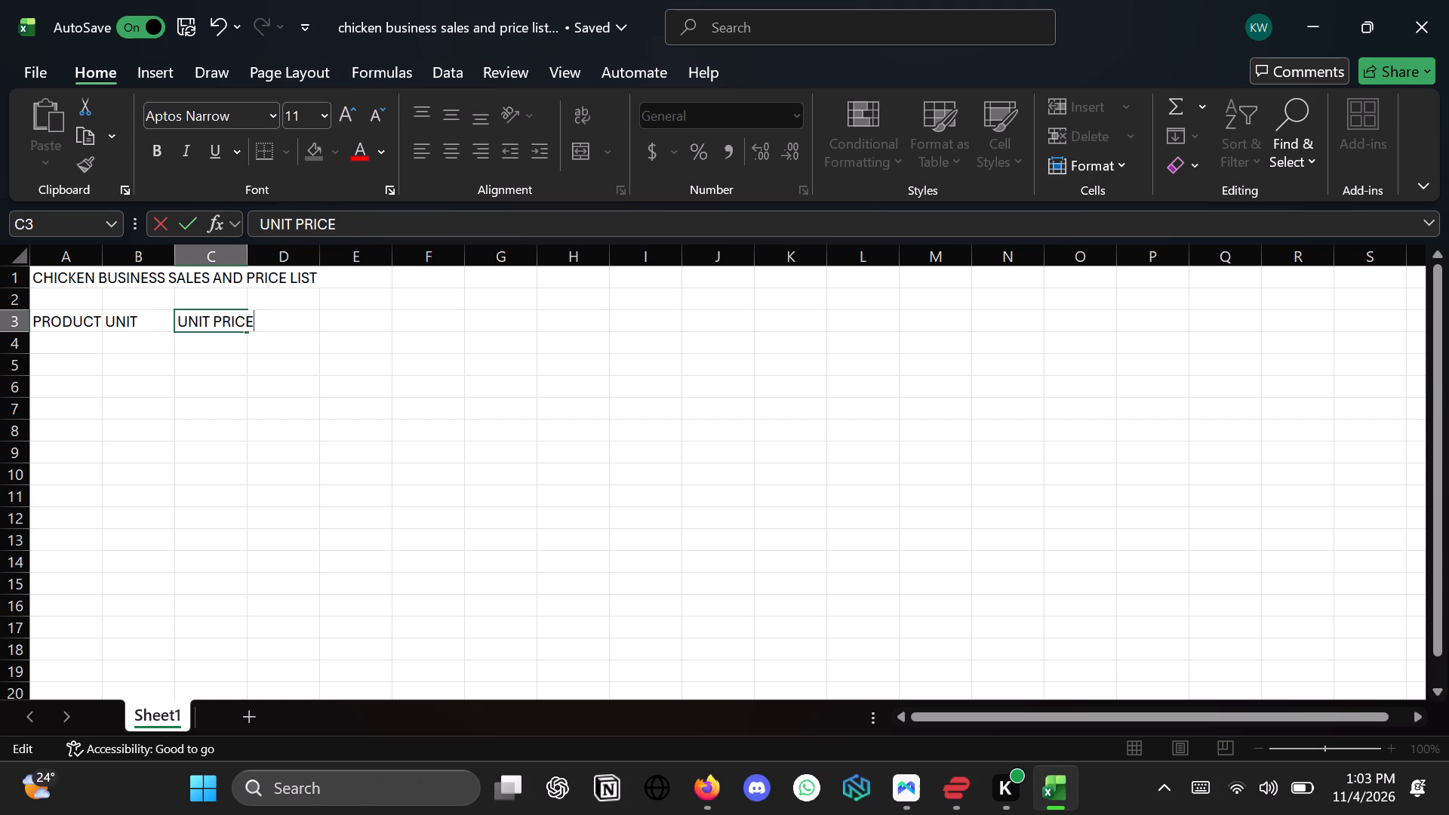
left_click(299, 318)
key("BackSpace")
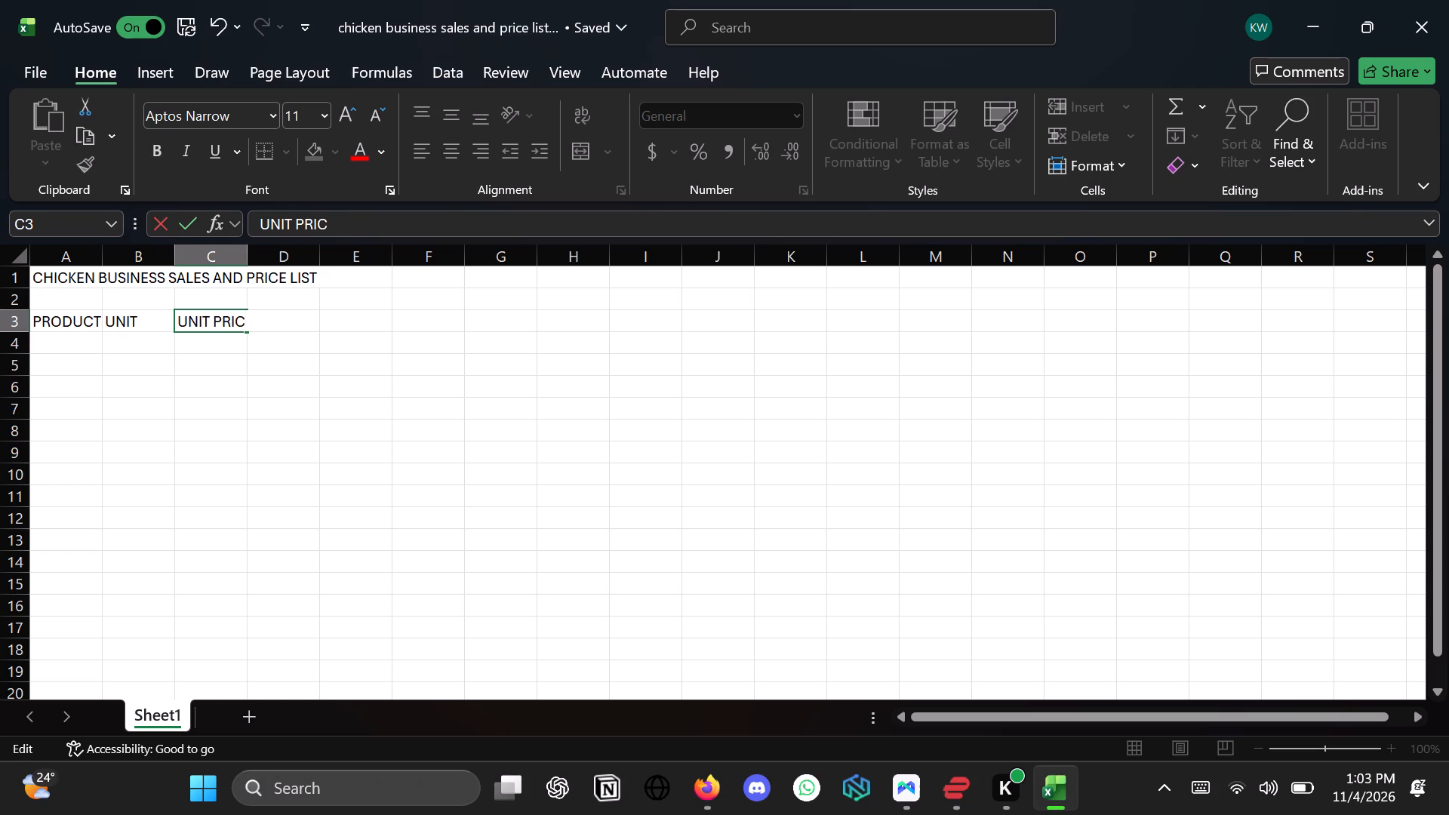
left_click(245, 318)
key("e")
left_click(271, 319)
Add the column headers QUANTITY and TOTAL in cells D3 and E3, following the UNIT PRICE header.
left_click(335, 318)
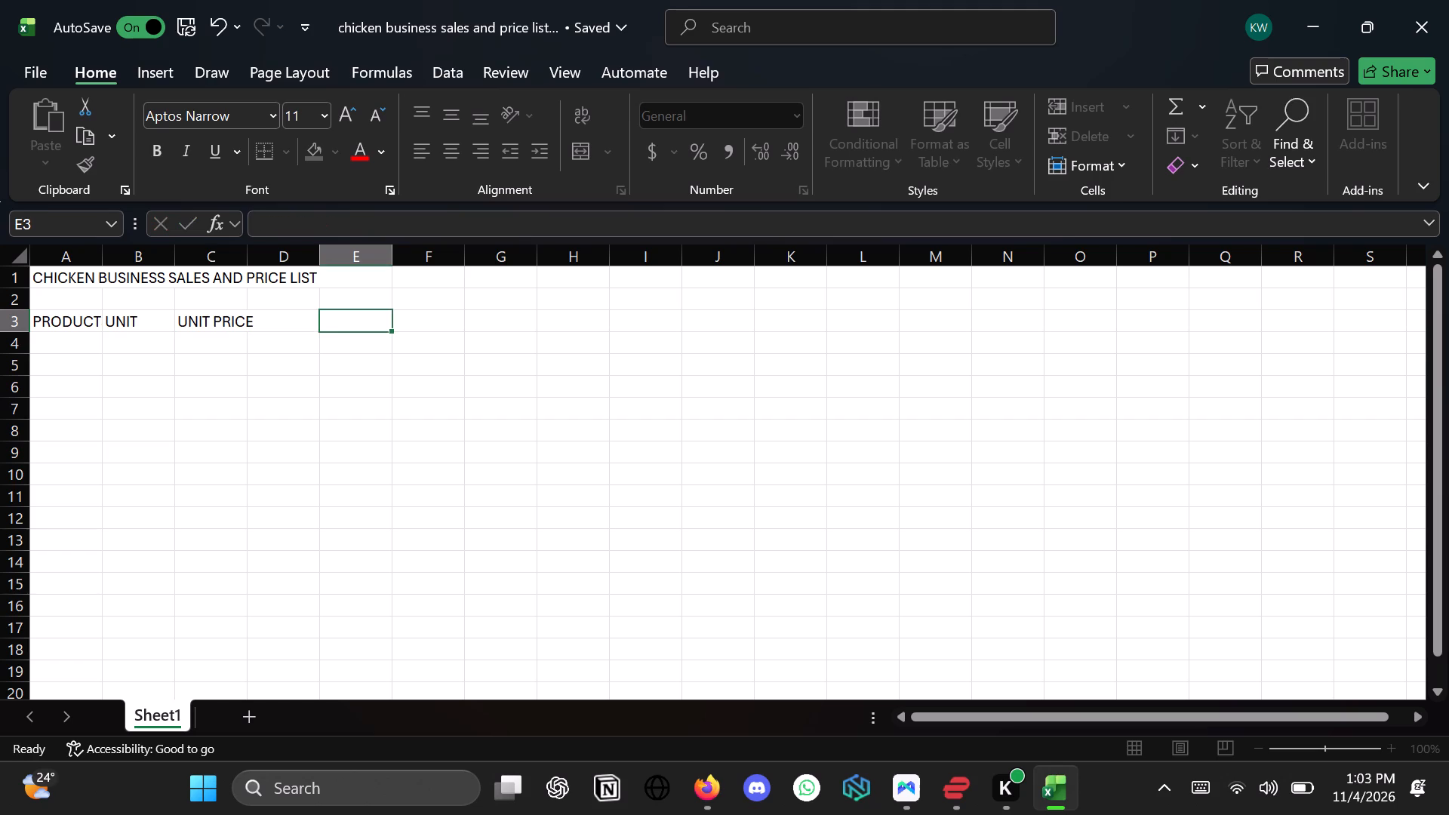
left_click(290, 316)
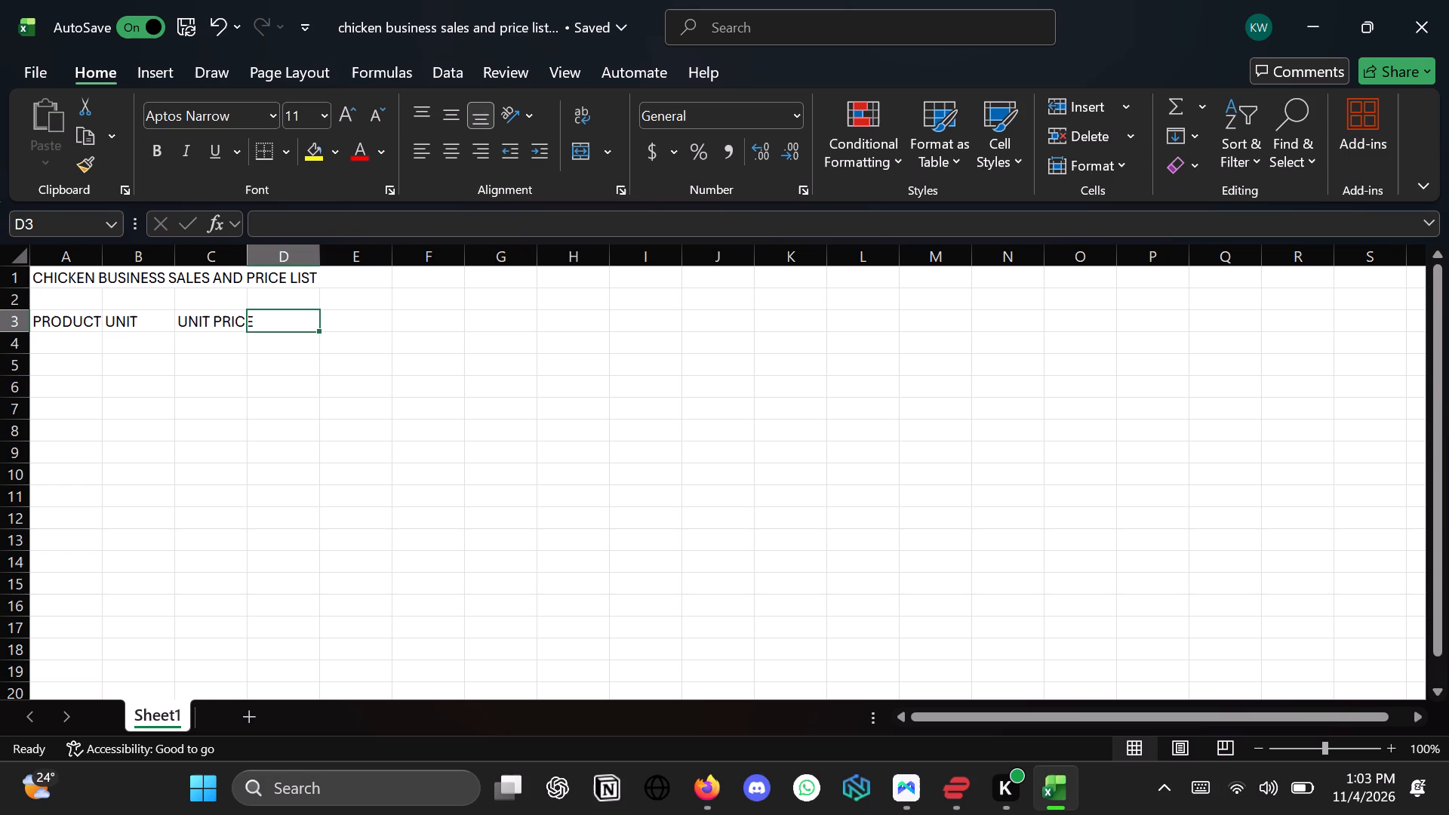
type("QUANTITY")
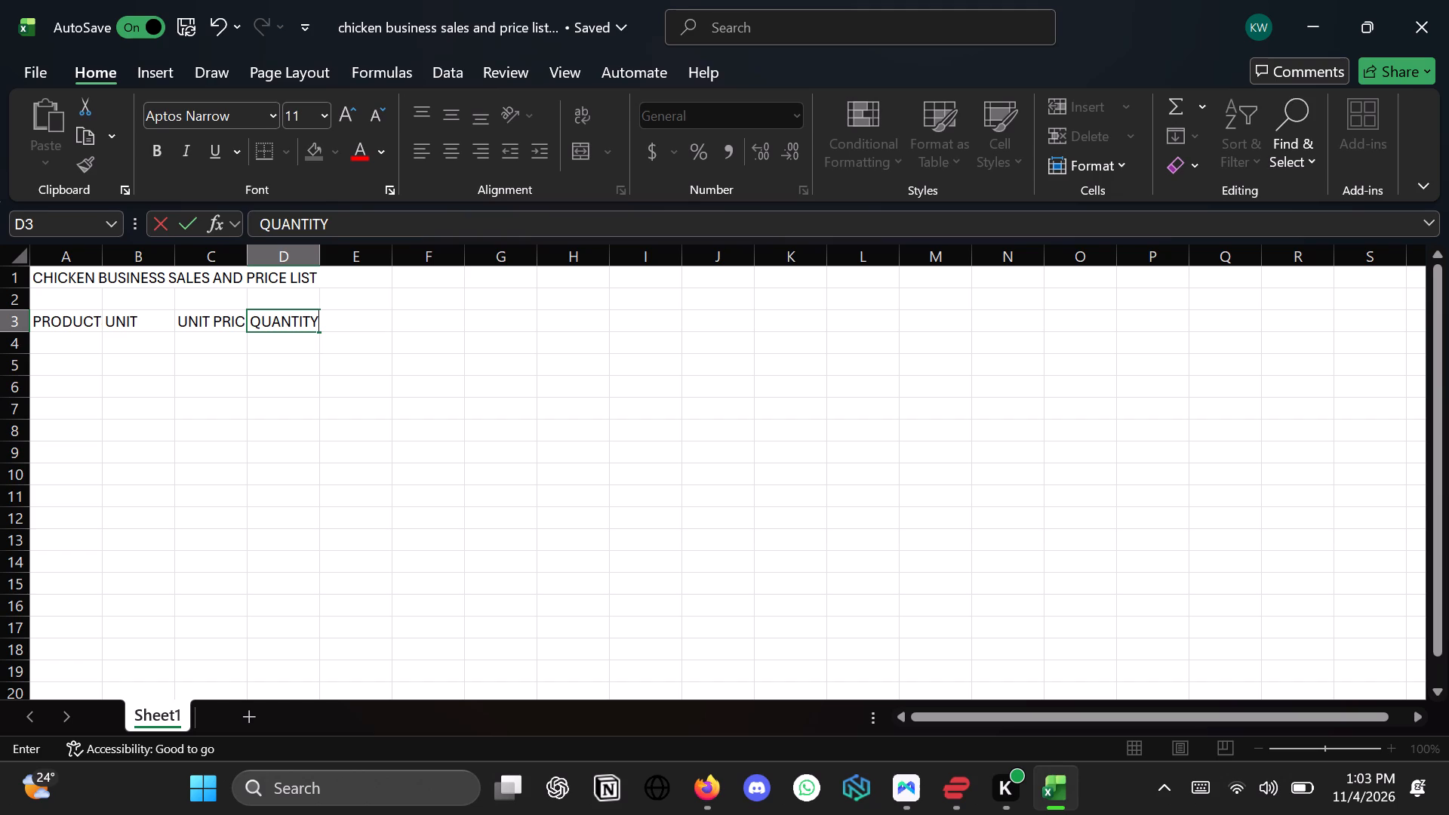
left_click(348, 316)
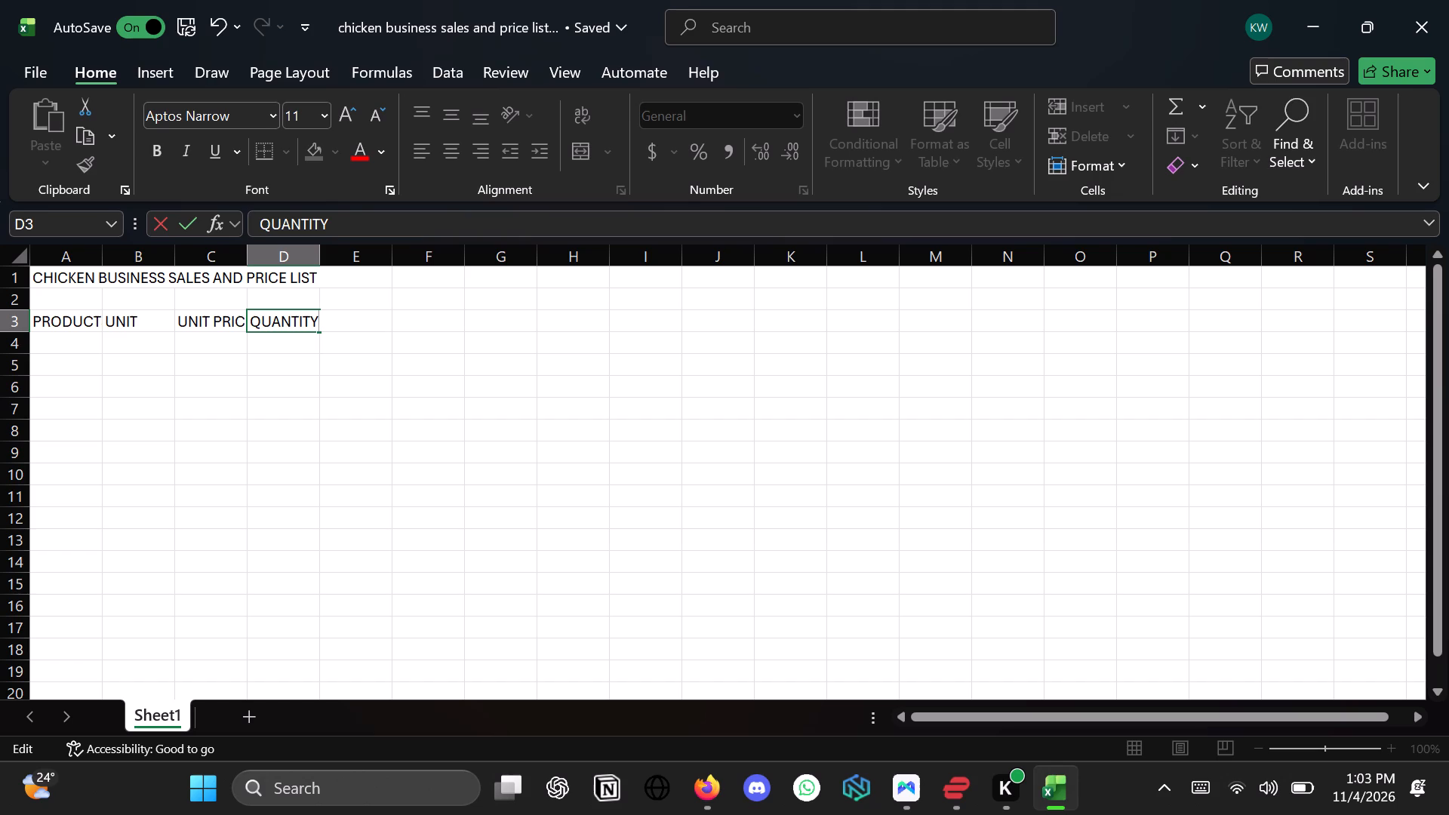
left_click(340, 319)
left_click(340, 319)
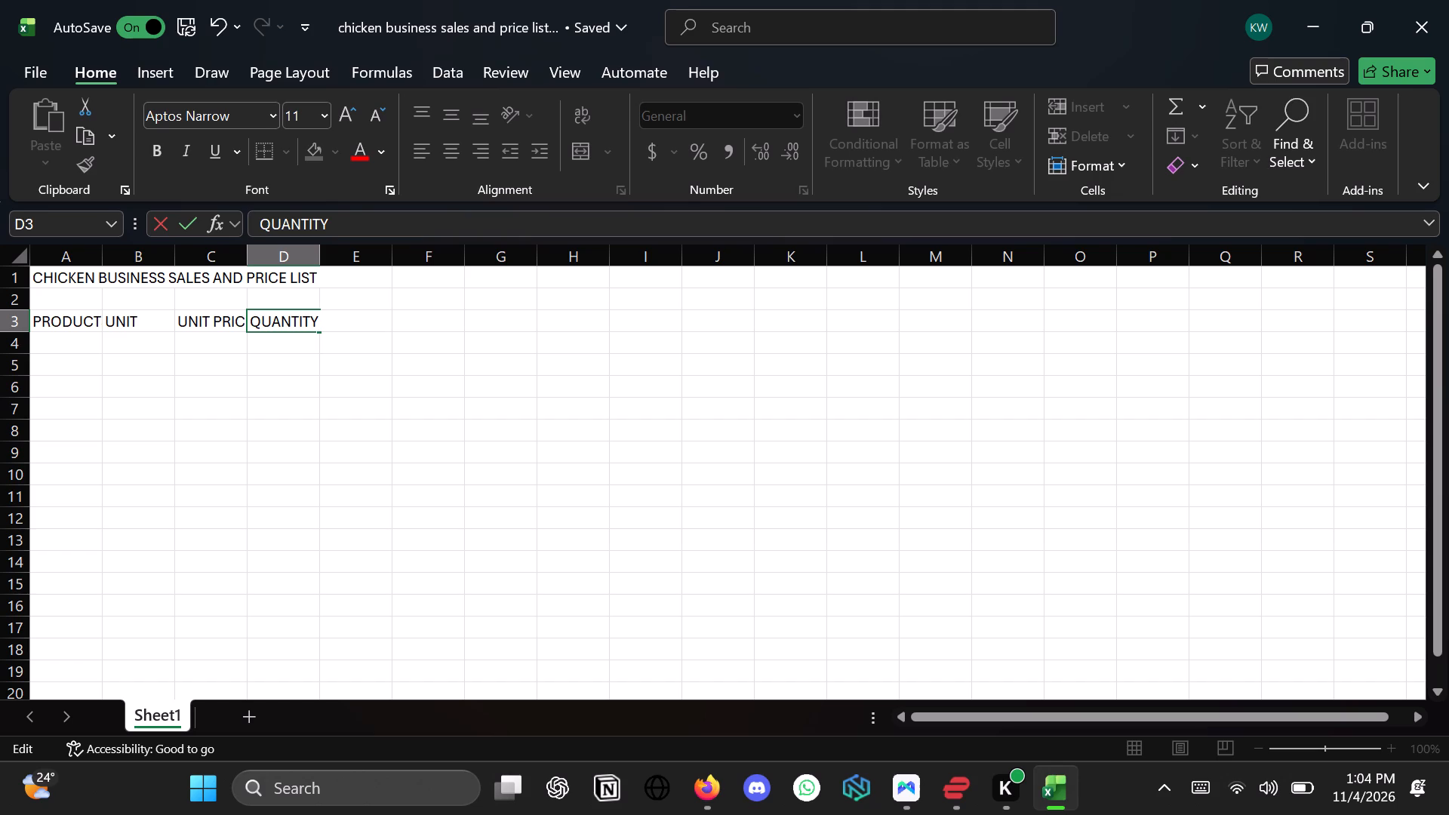
left_click(415, 320)
left_click(339, 317)
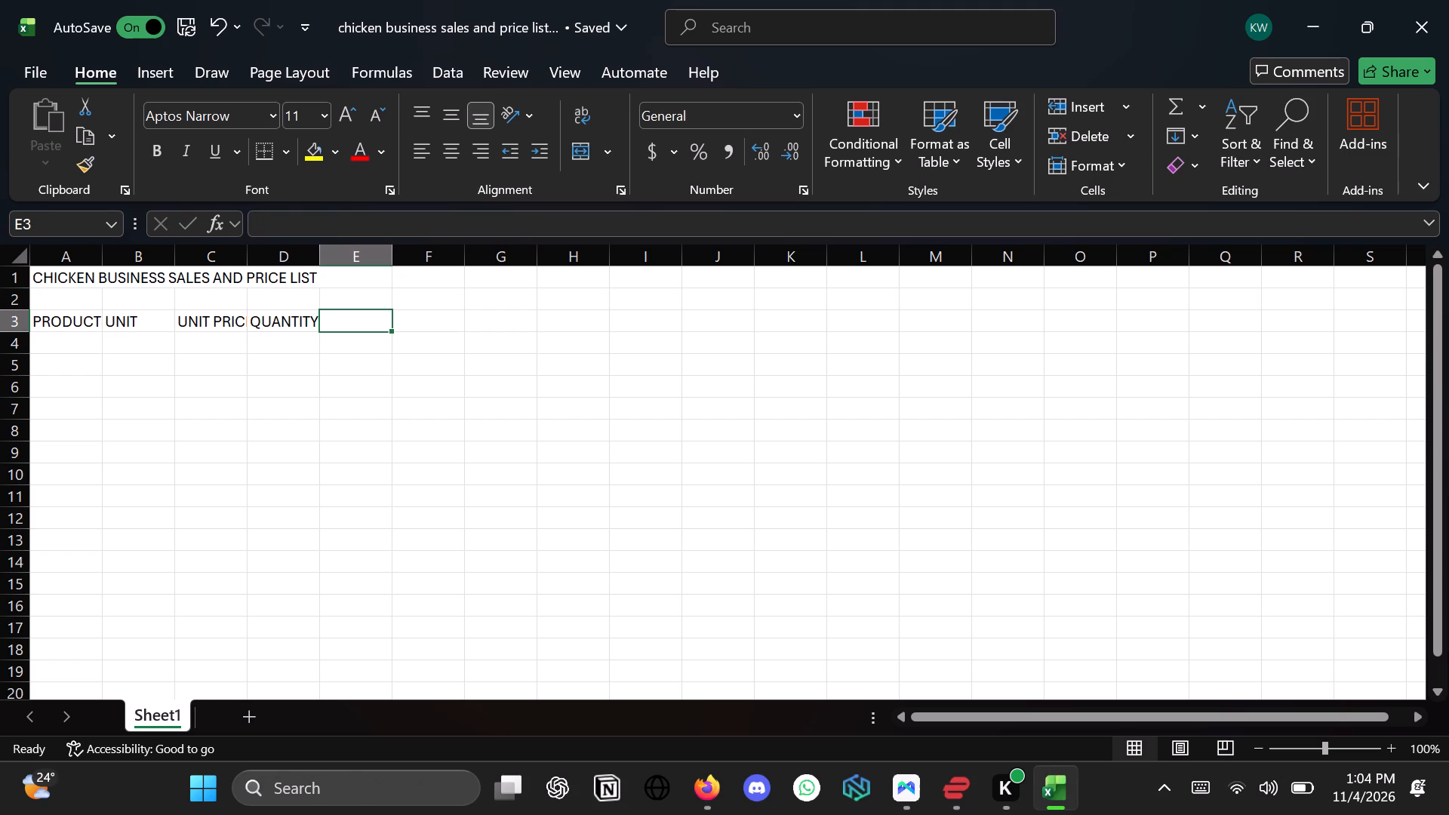
type("TOTA")
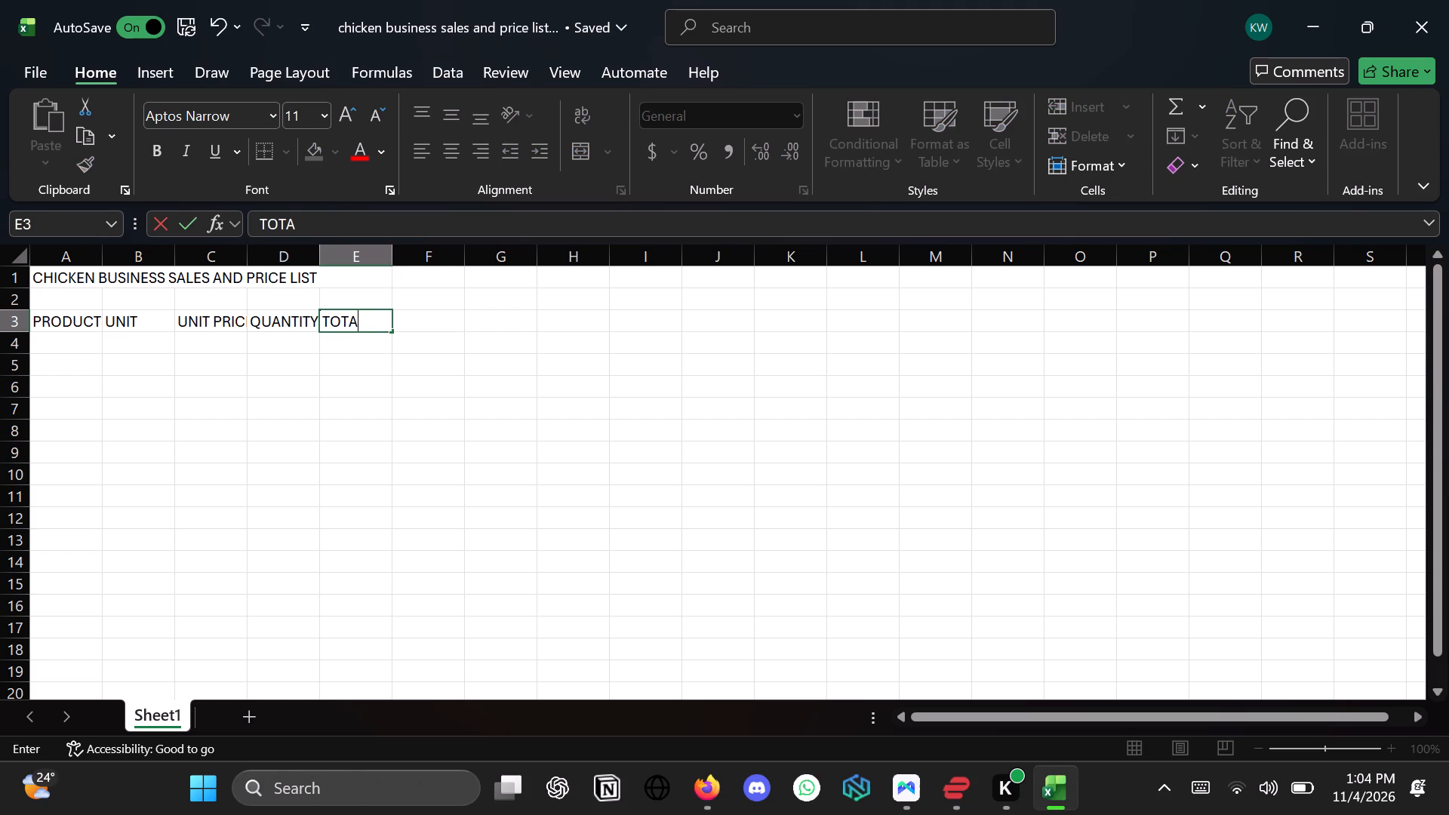
key("l")
Enter the first product, Whole chicken, in cell A4 and adjust its wording.
left_click(57, 343)
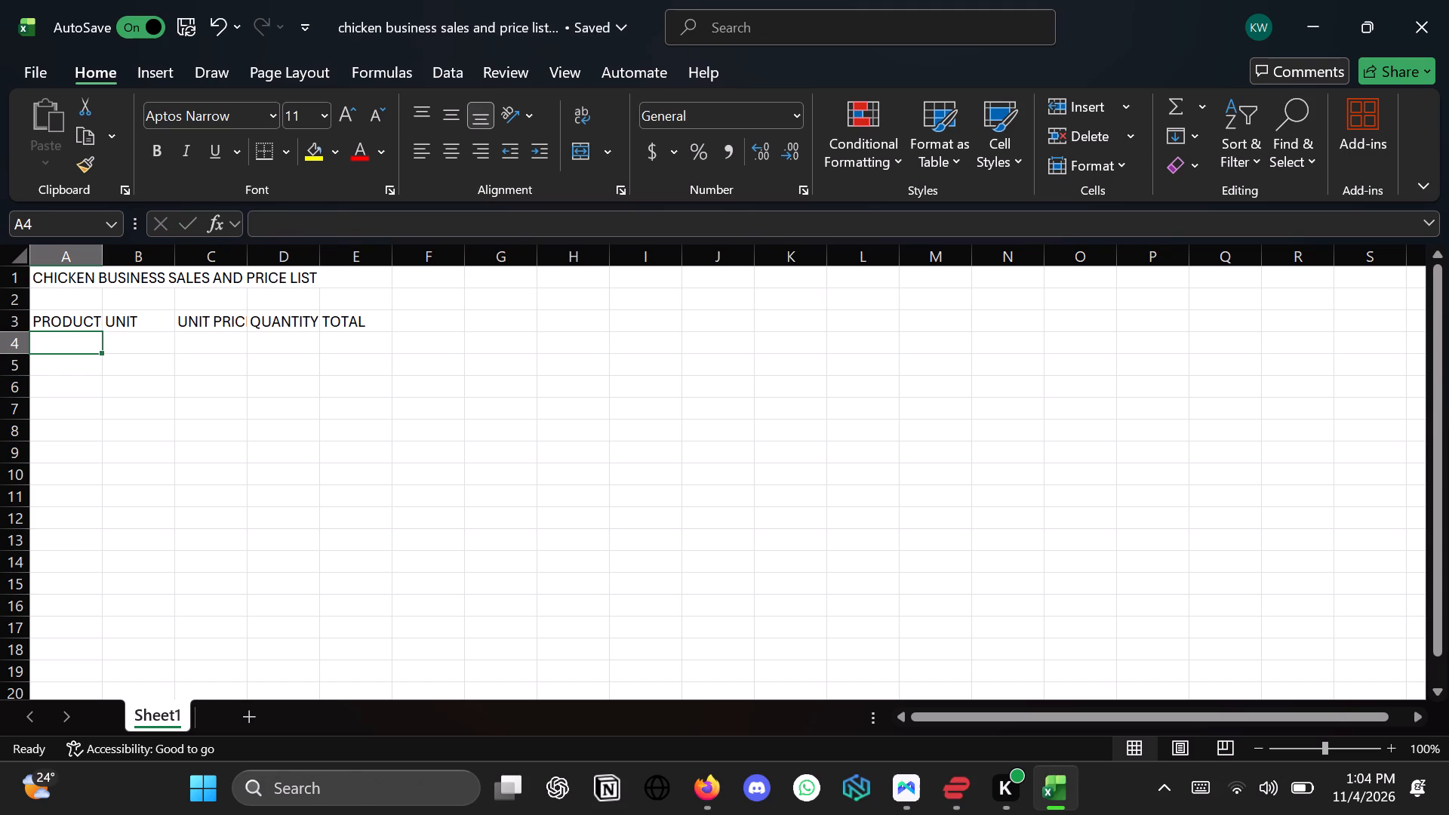
key("w")
type("hole c")
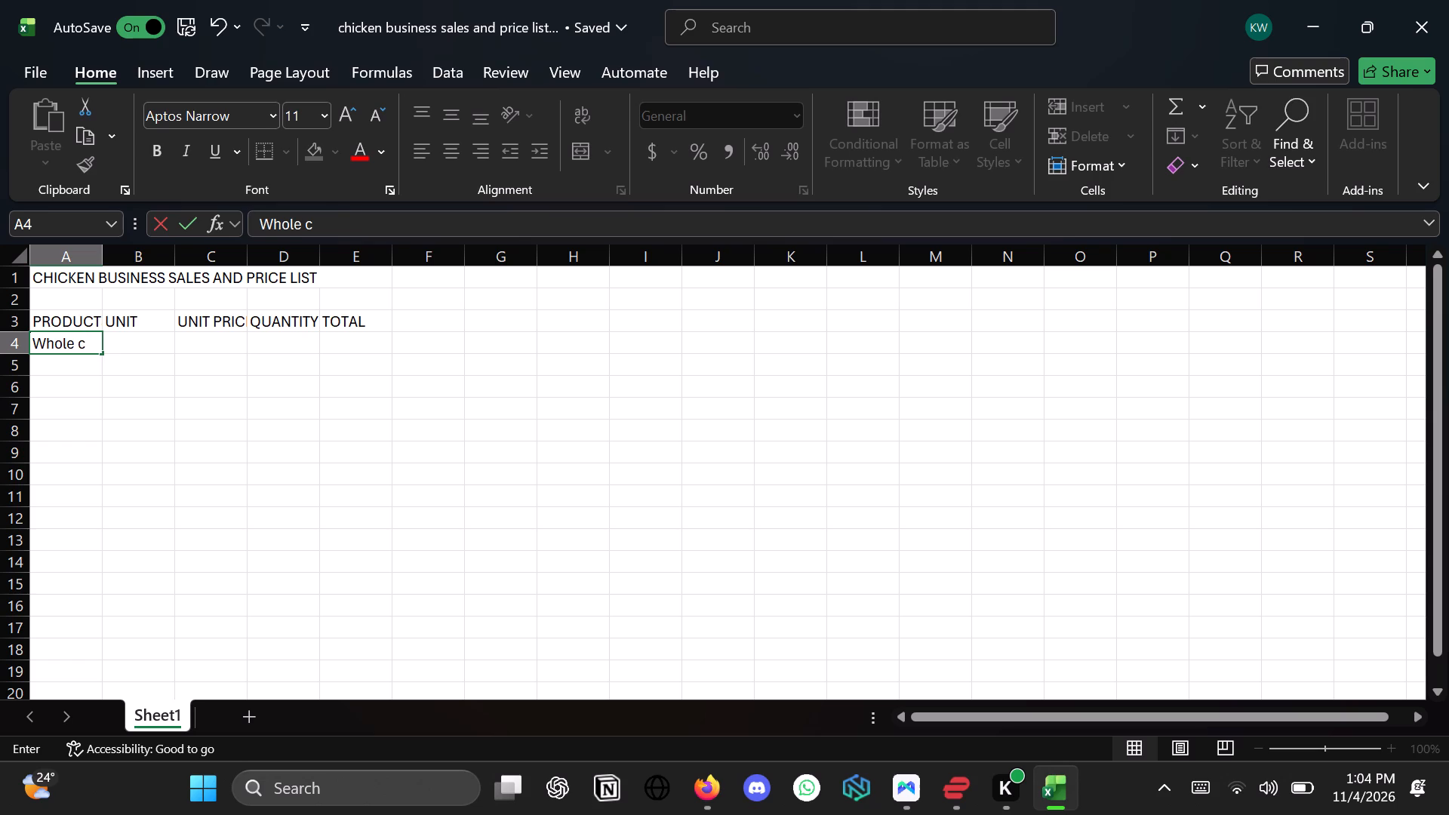
type("hicken")
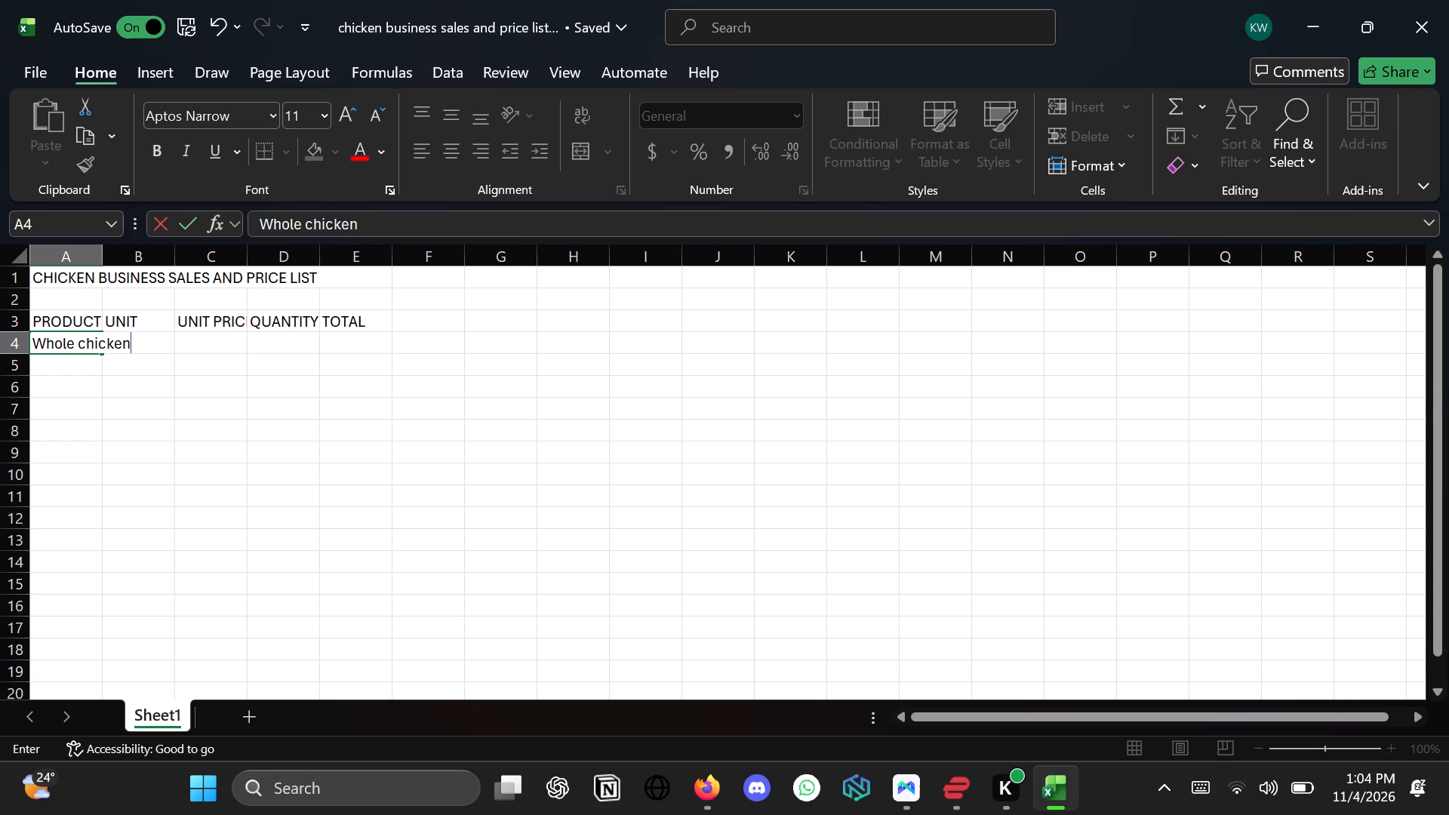
key("BackSpace")
key("BackSpace")
key("BackSpace")
key("BackSpace")
key("space")
key("space")
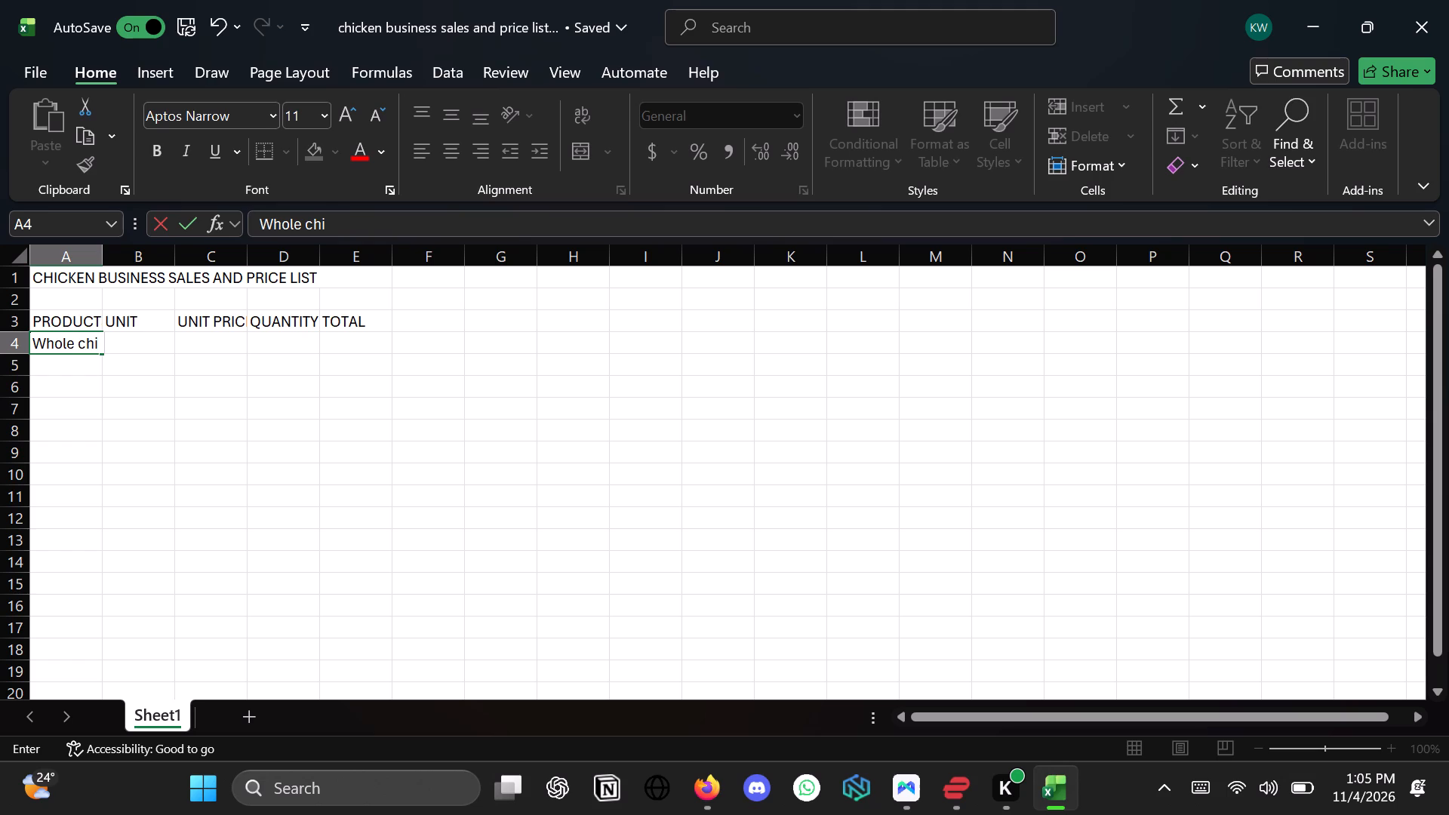
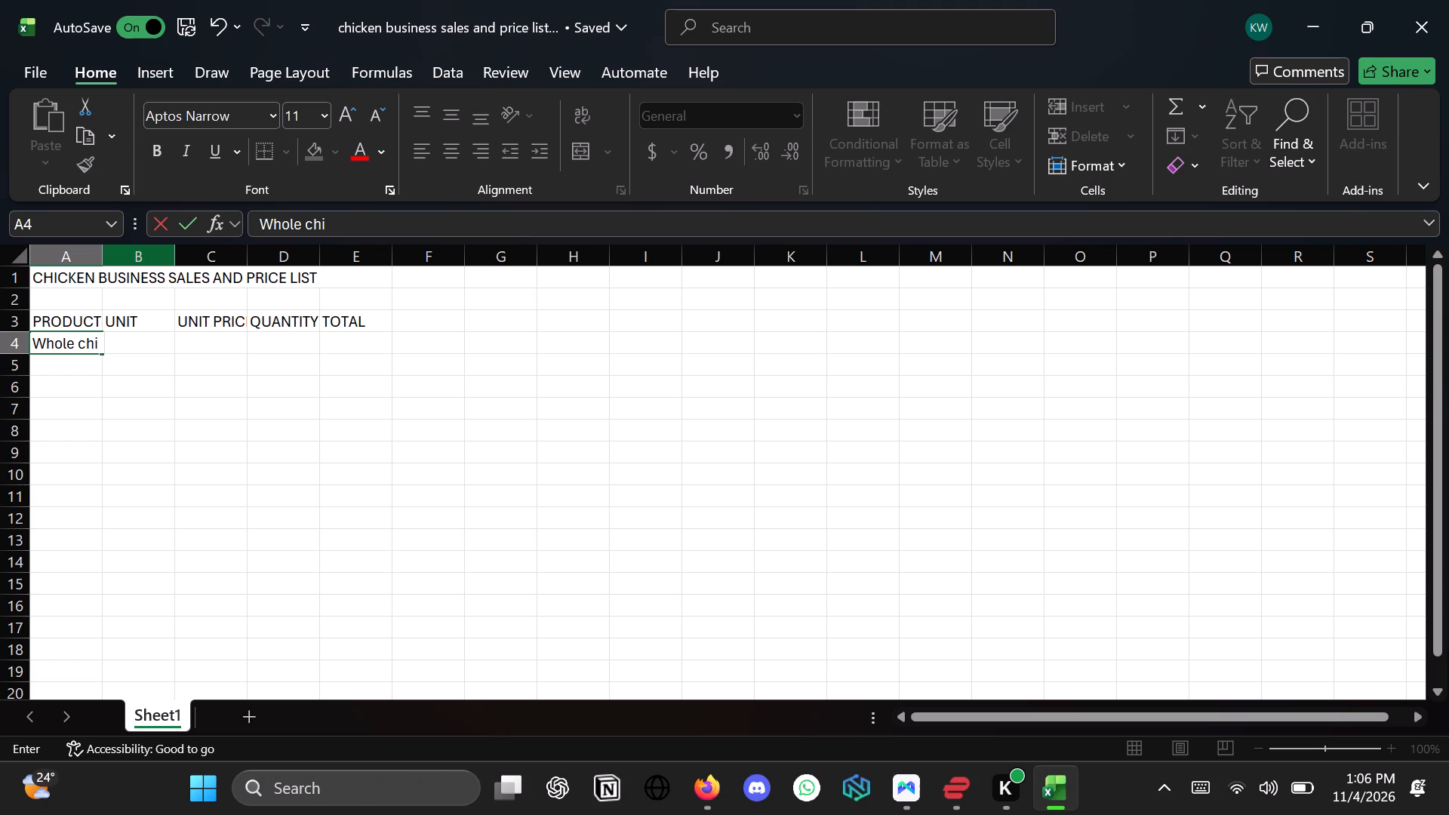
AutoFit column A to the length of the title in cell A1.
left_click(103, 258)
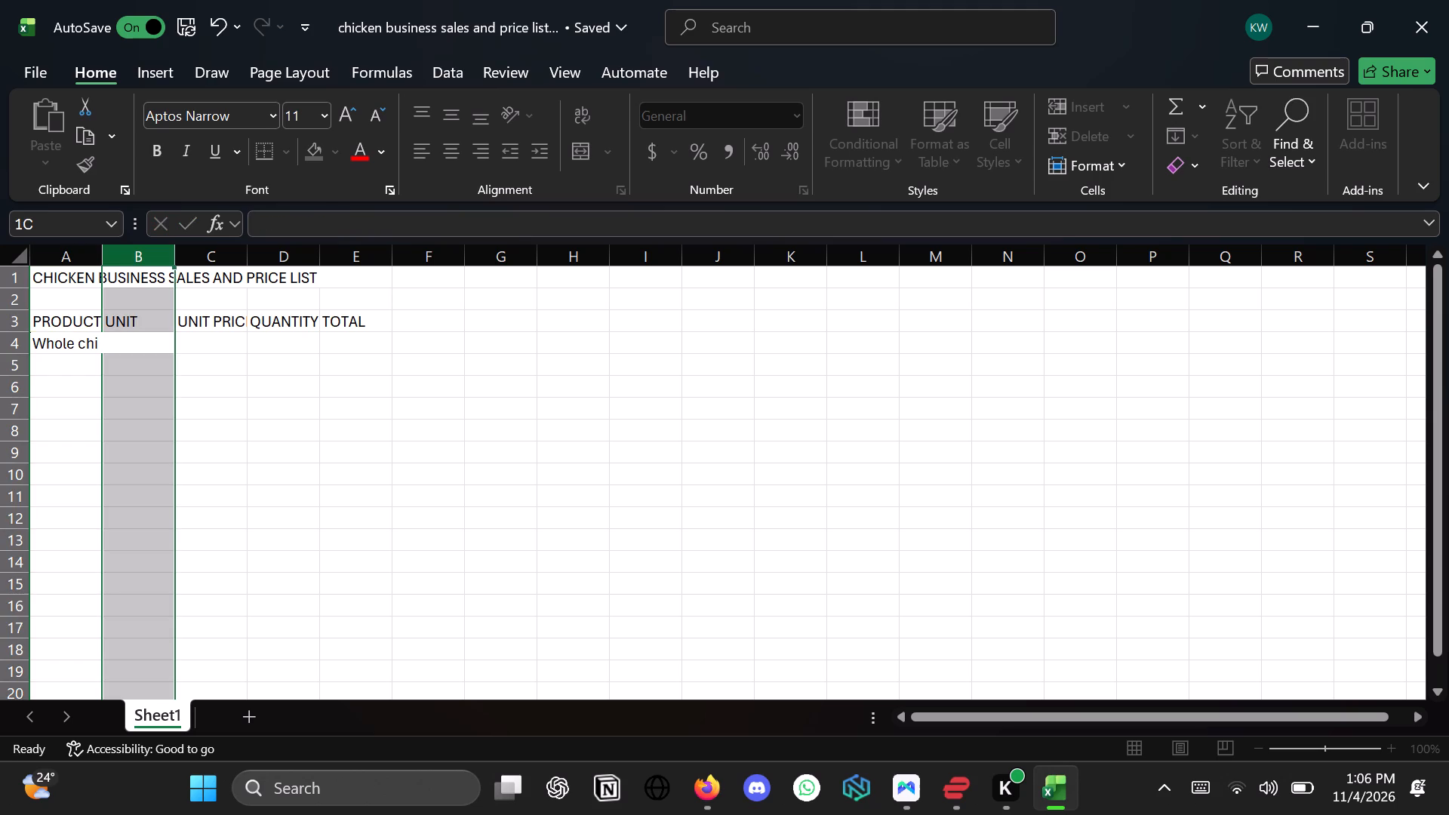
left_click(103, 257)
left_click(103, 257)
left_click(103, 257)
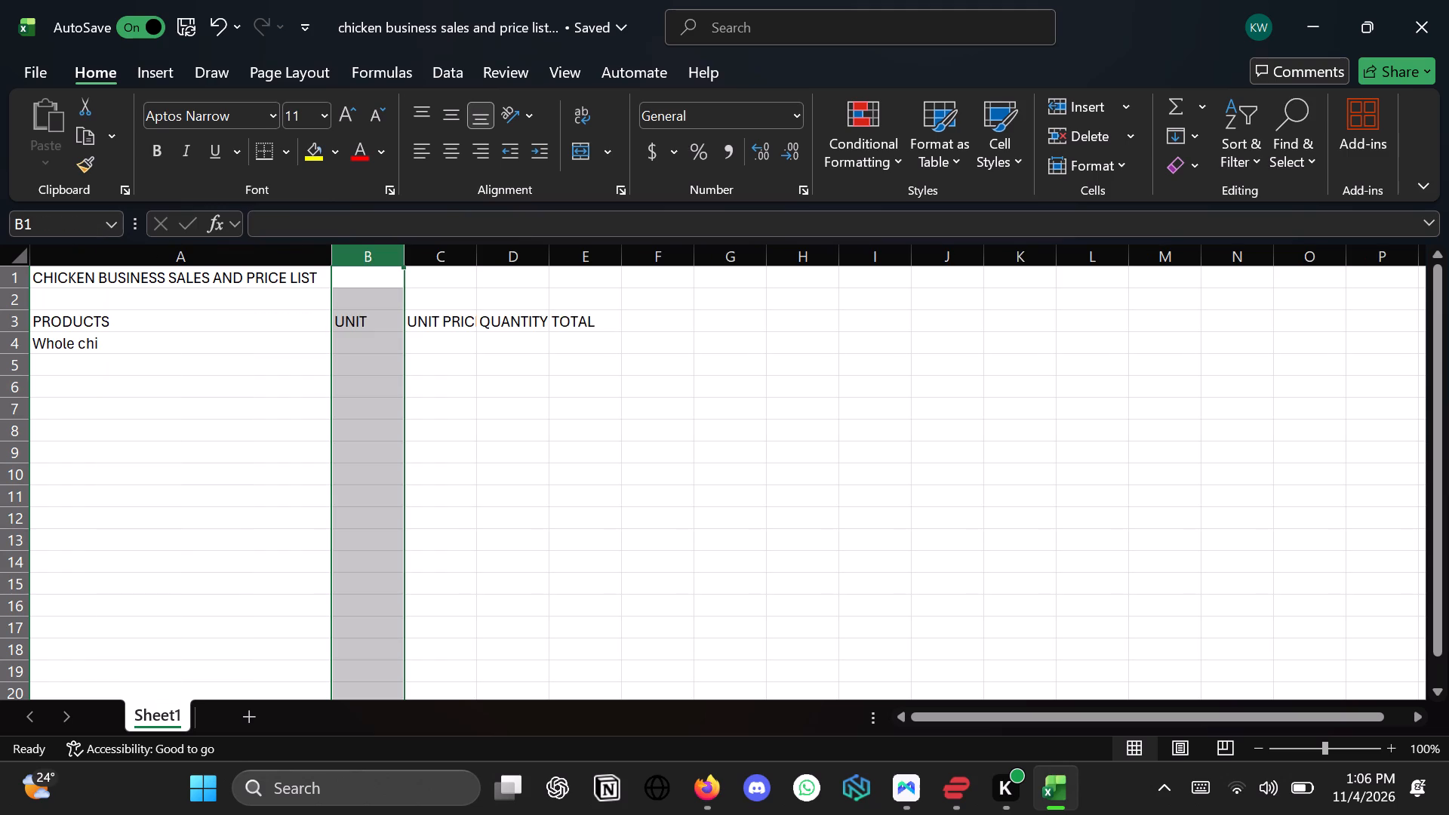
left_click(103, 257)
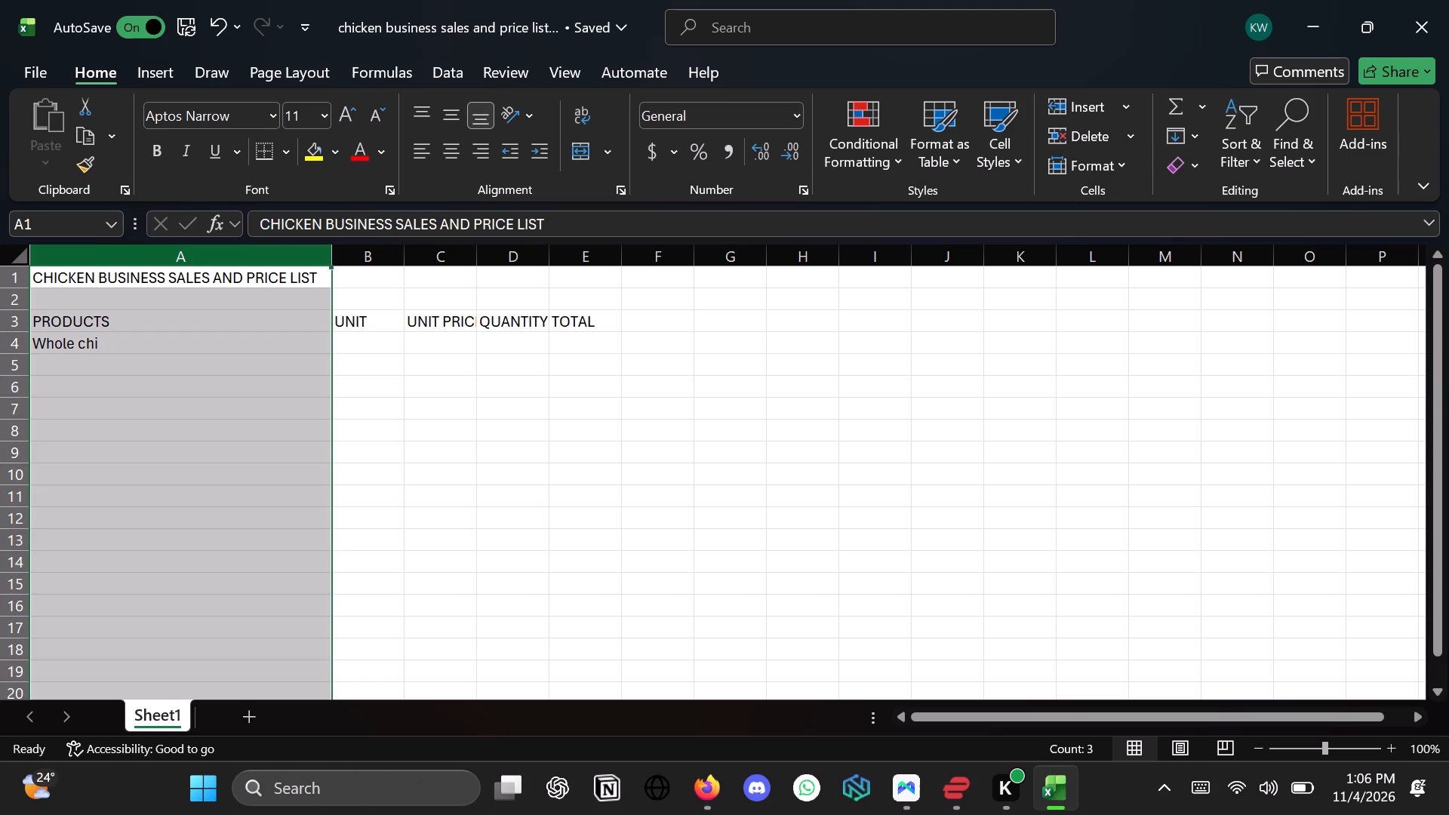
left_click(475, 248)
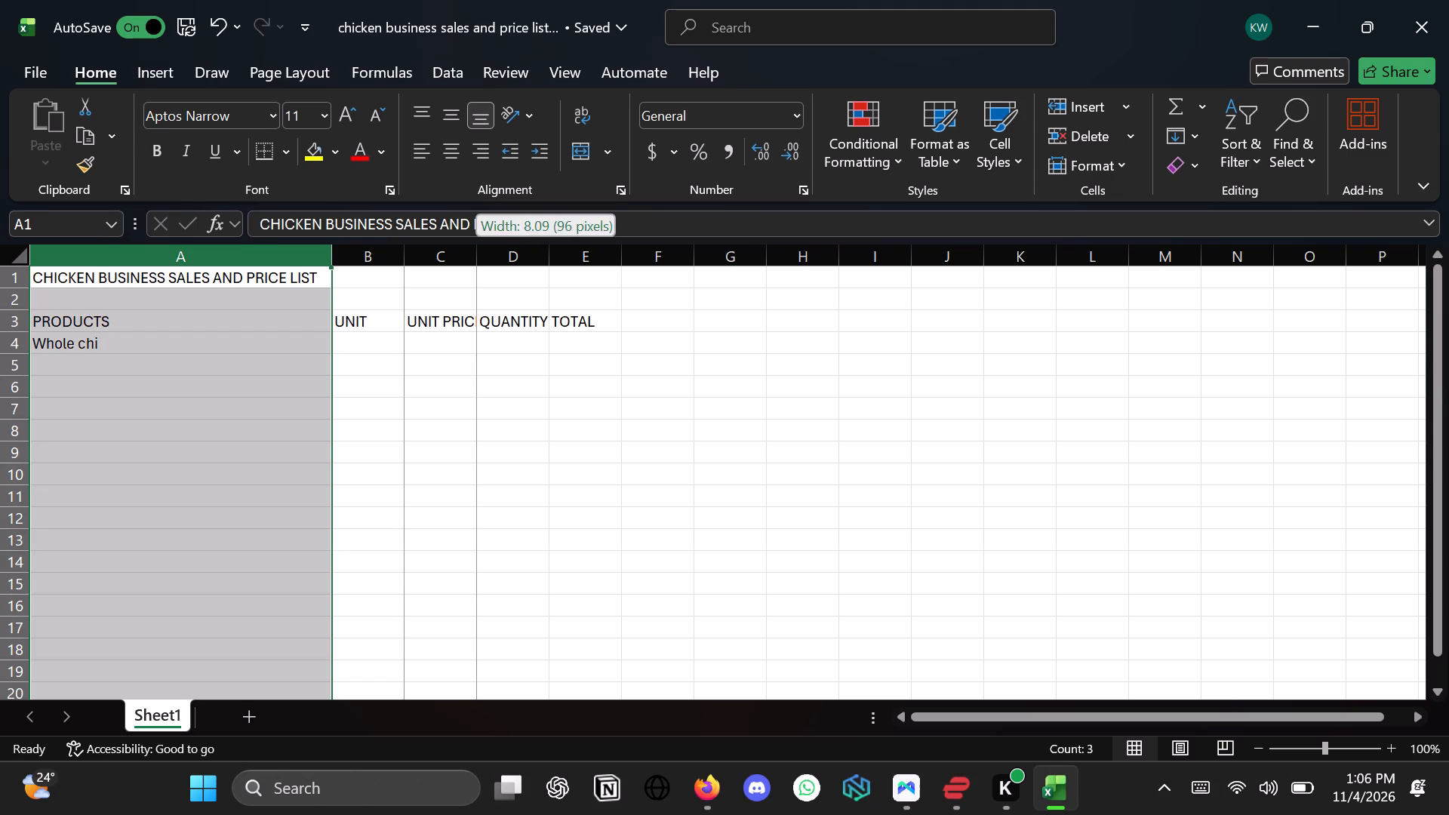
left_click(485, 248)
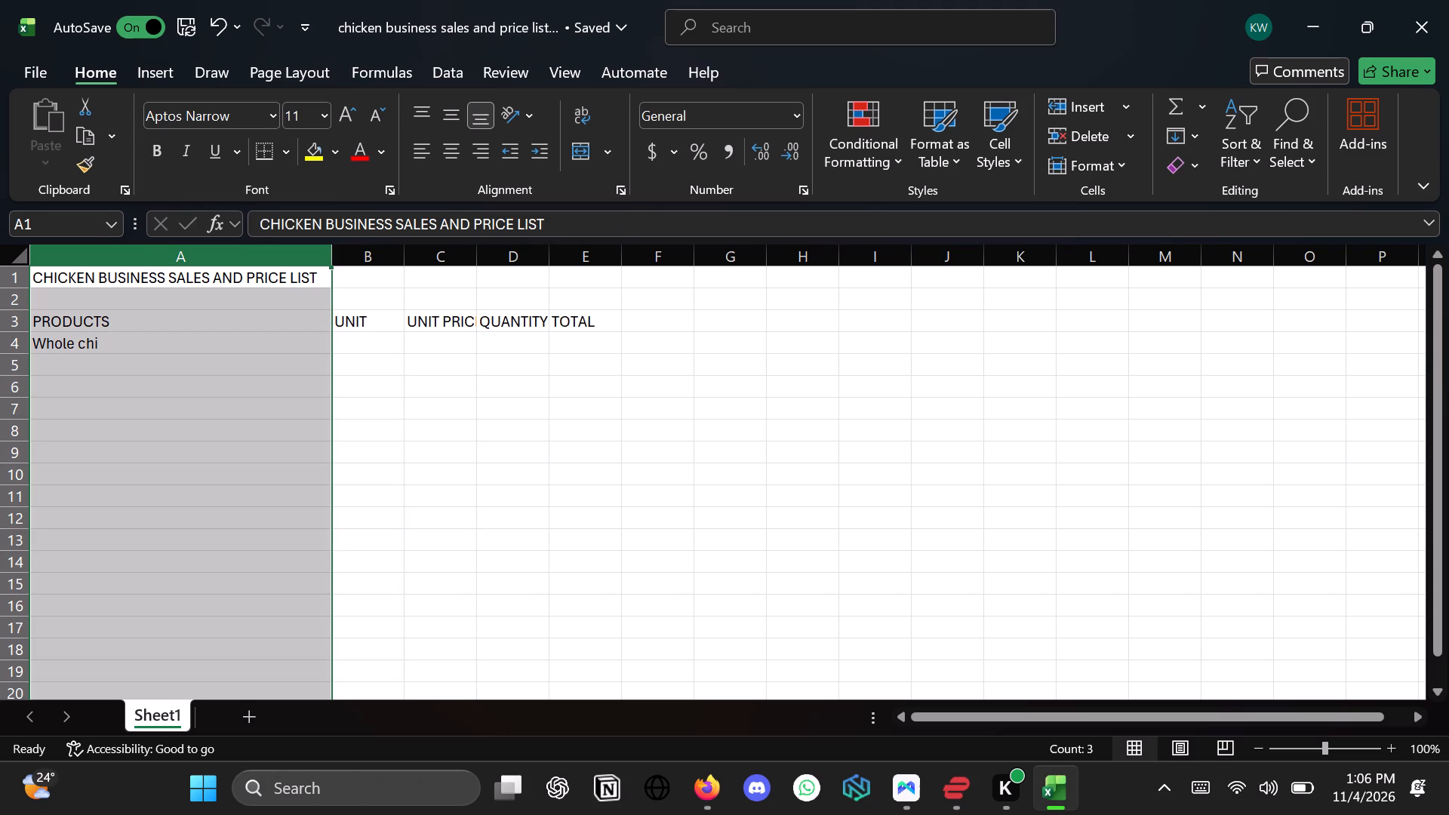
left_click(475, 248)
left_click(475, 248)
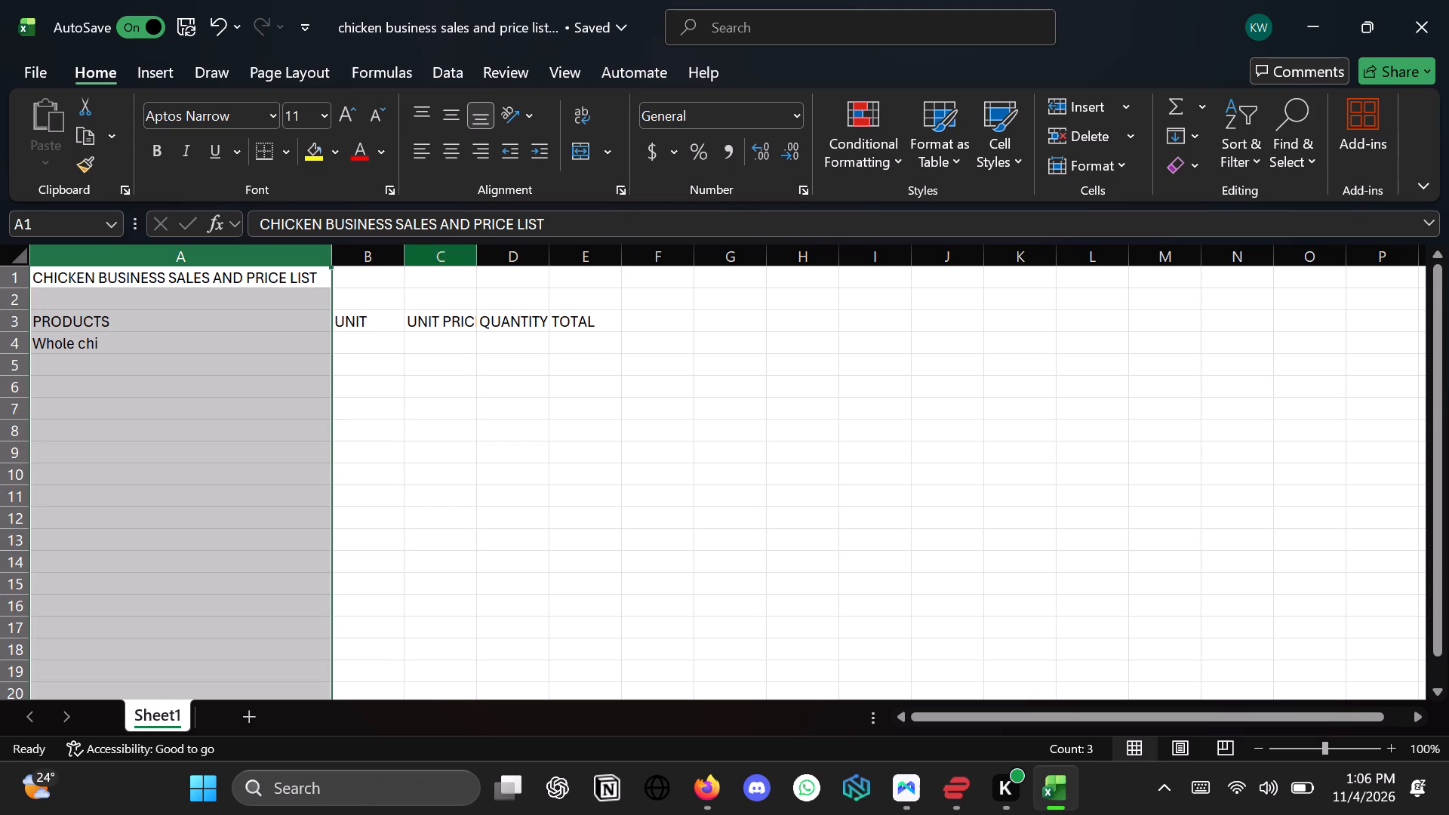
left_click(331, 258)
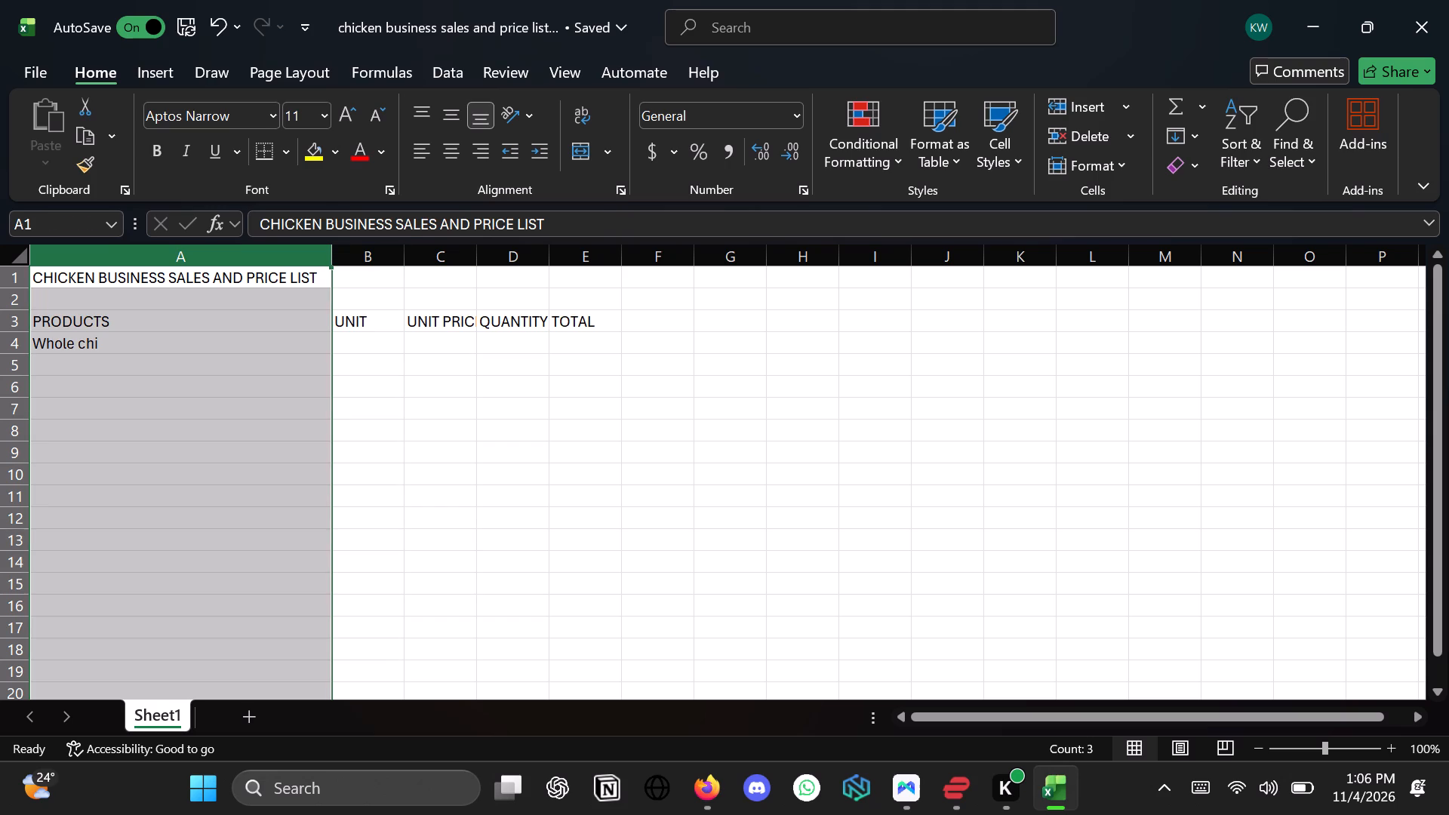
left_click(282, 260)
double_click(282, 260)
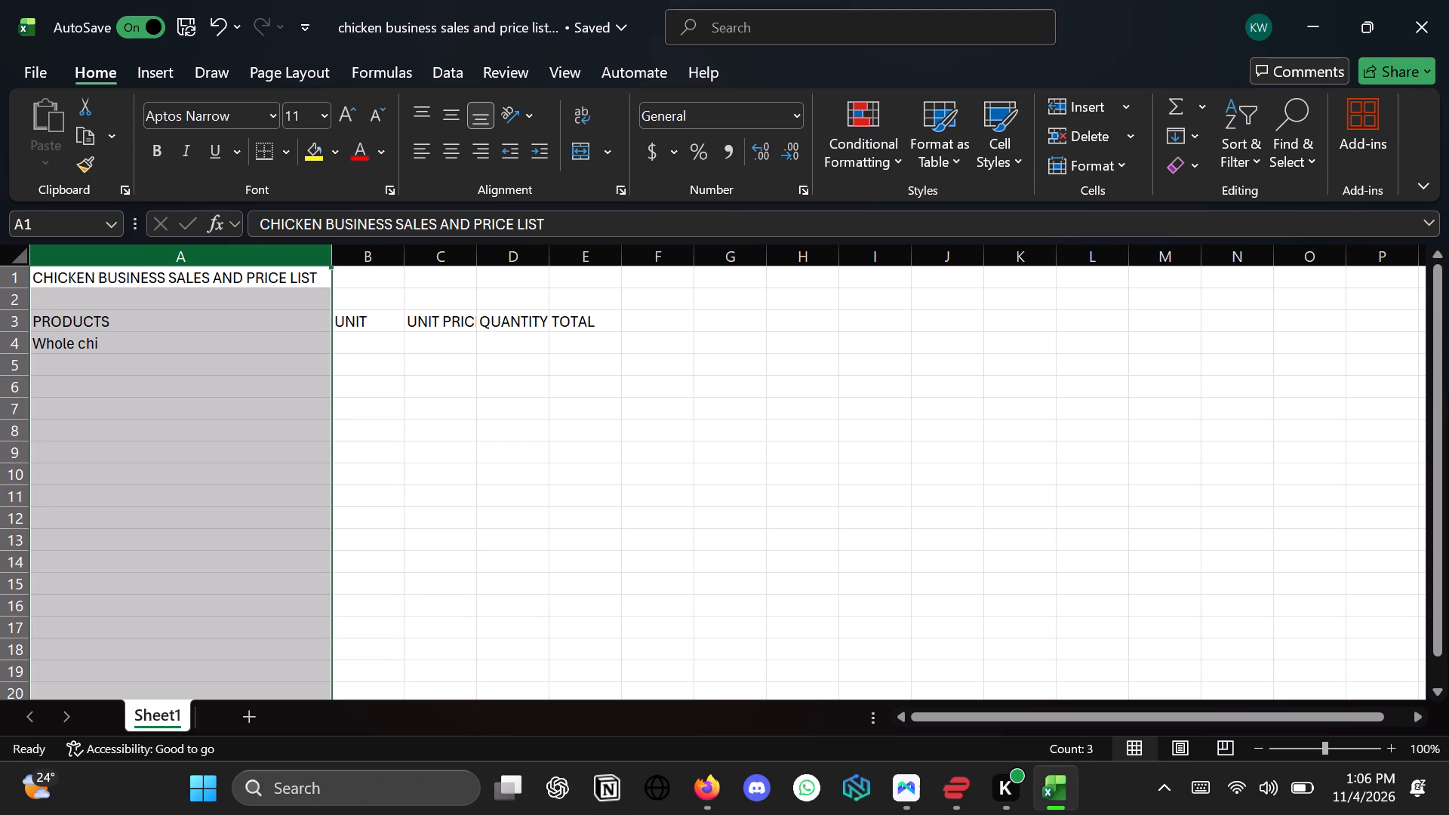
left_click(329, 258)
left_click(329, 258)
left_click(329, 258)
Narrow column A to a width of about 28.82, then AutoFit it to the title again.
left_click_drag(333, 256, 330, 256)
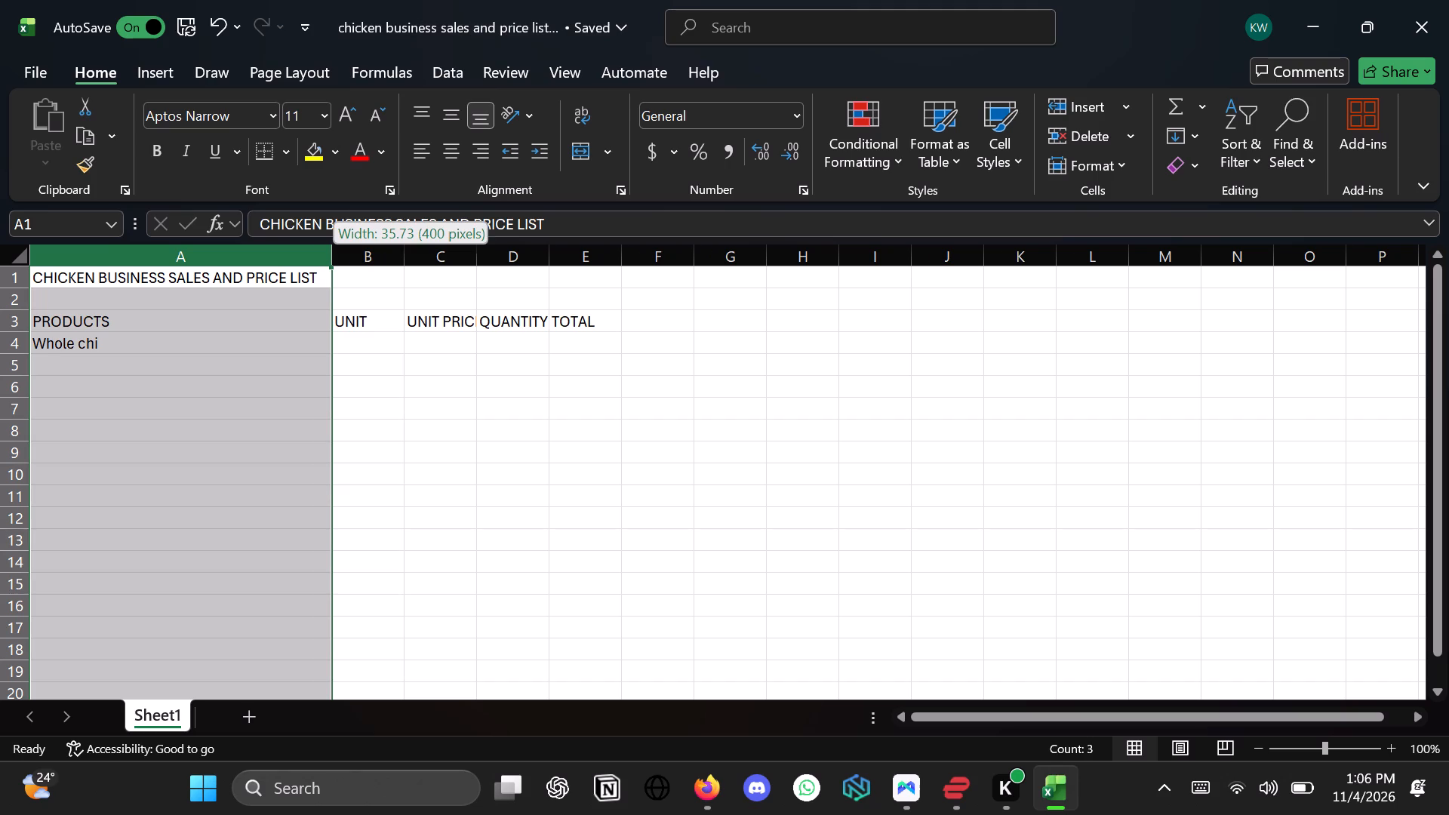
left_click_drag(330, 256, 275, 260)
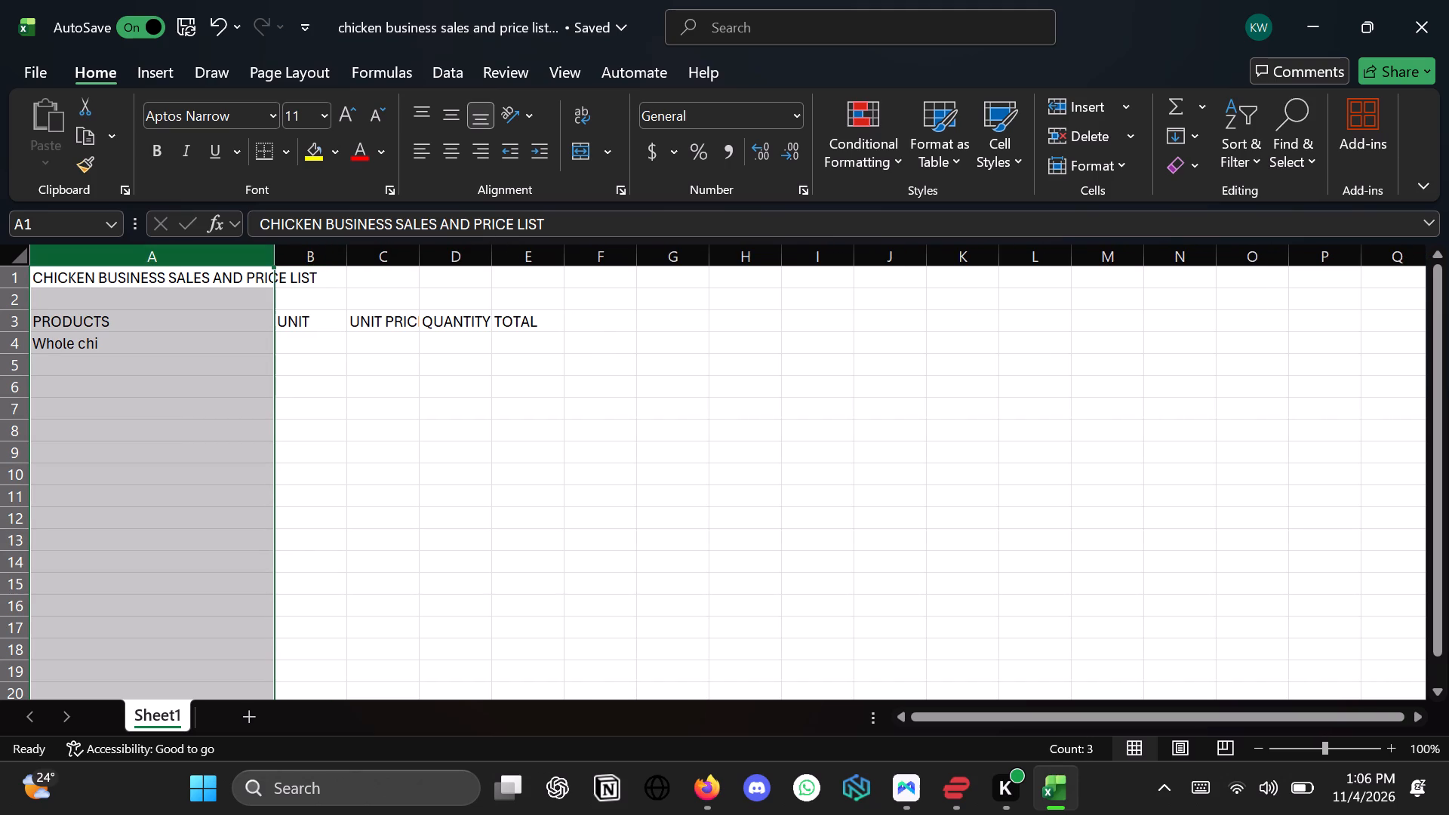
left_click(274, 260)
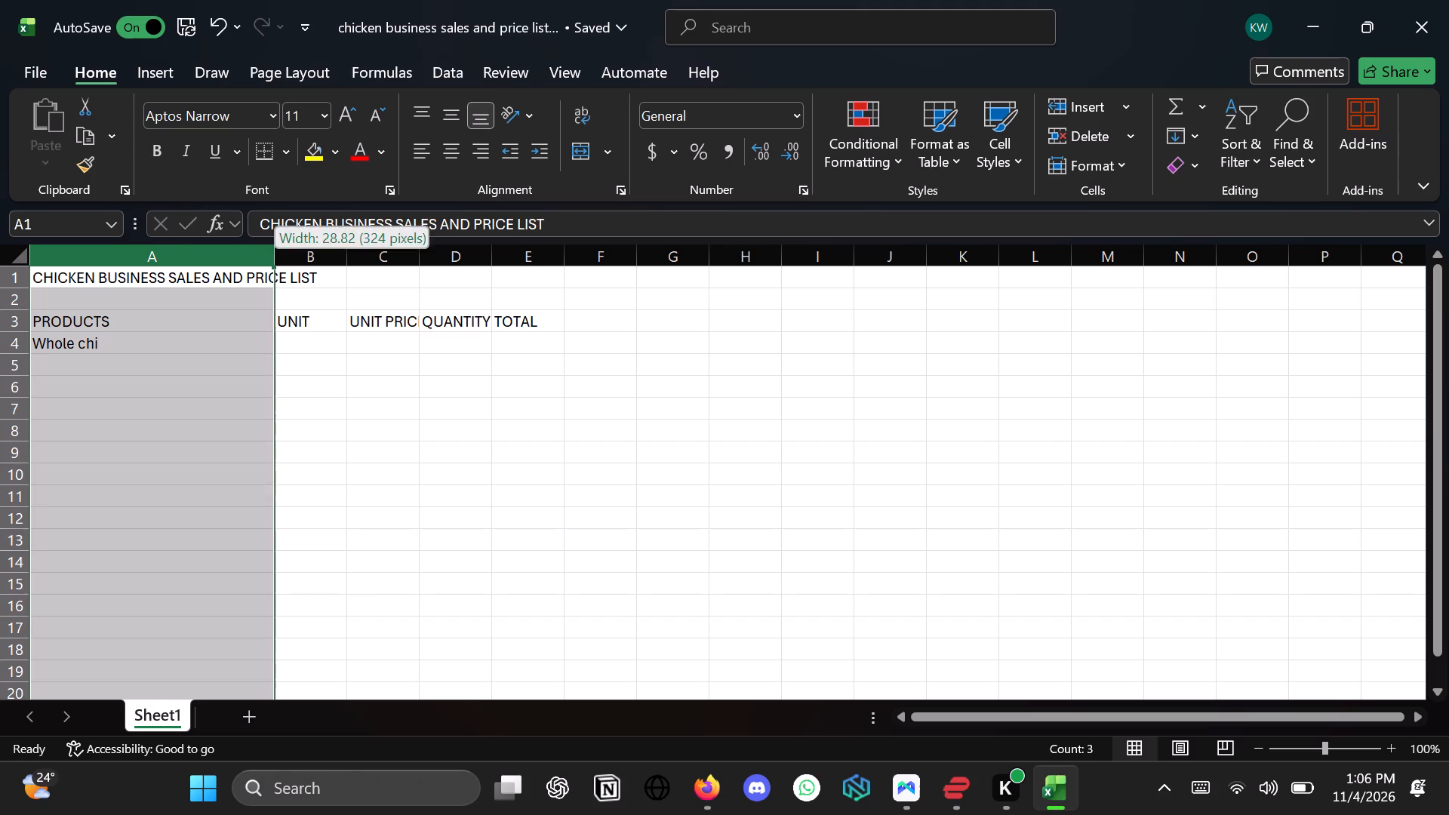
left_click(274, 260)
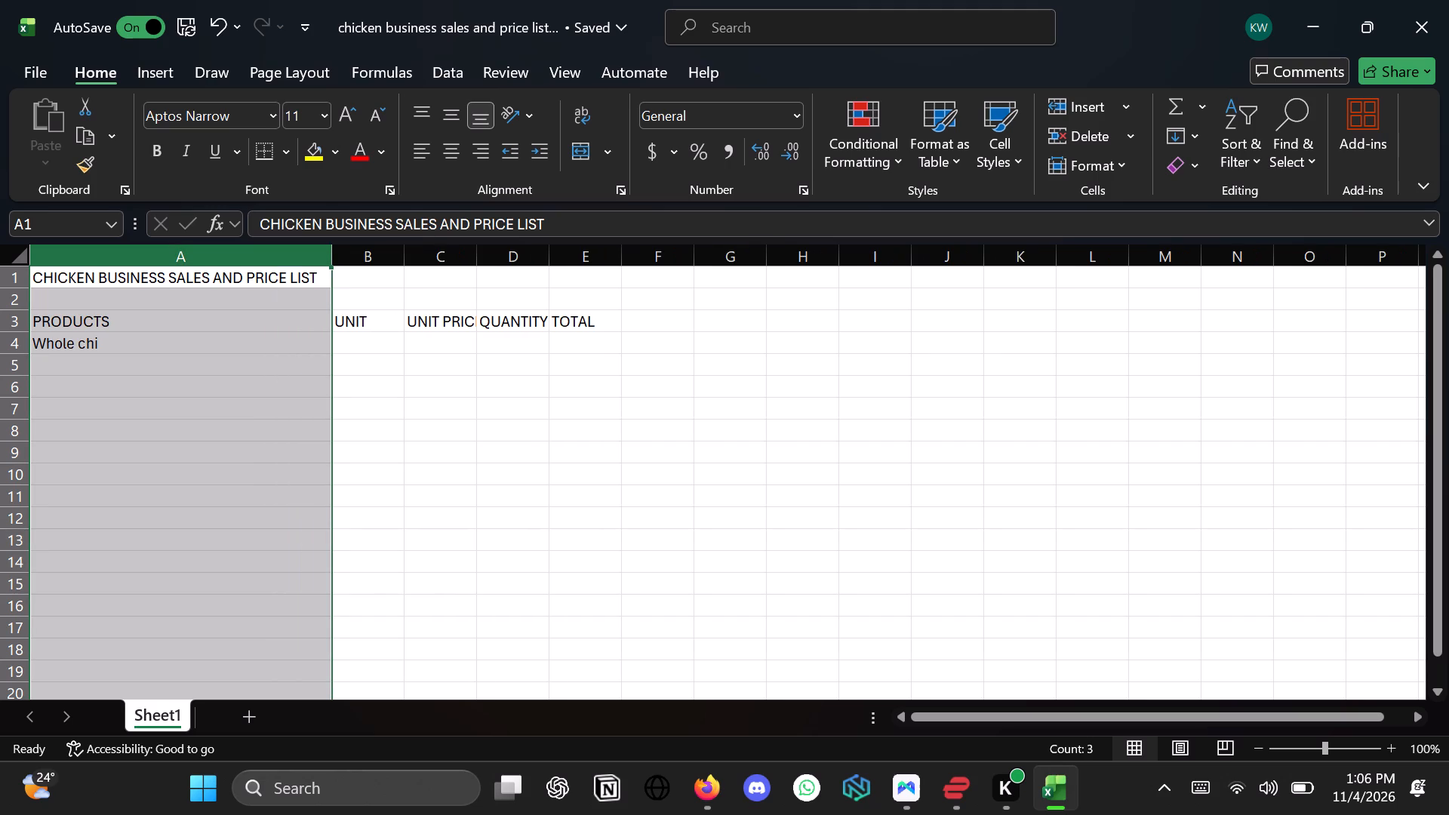
Narrow column A to about half the title's length, leaving room for the PRODUCTS header.
left_click_drag(333, 264, 256, 273)
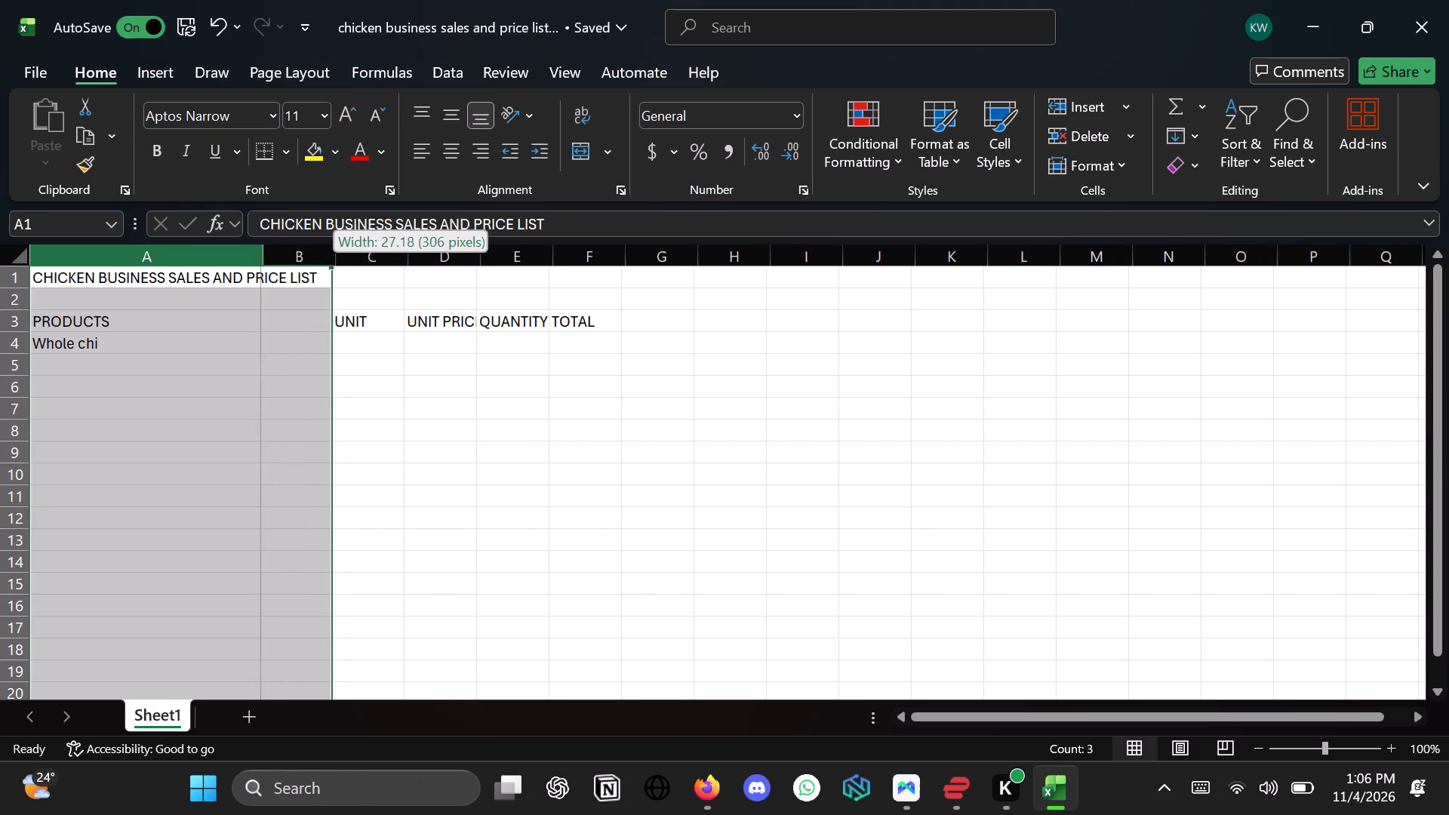
left_click_drag(256, 273, 178, 275)
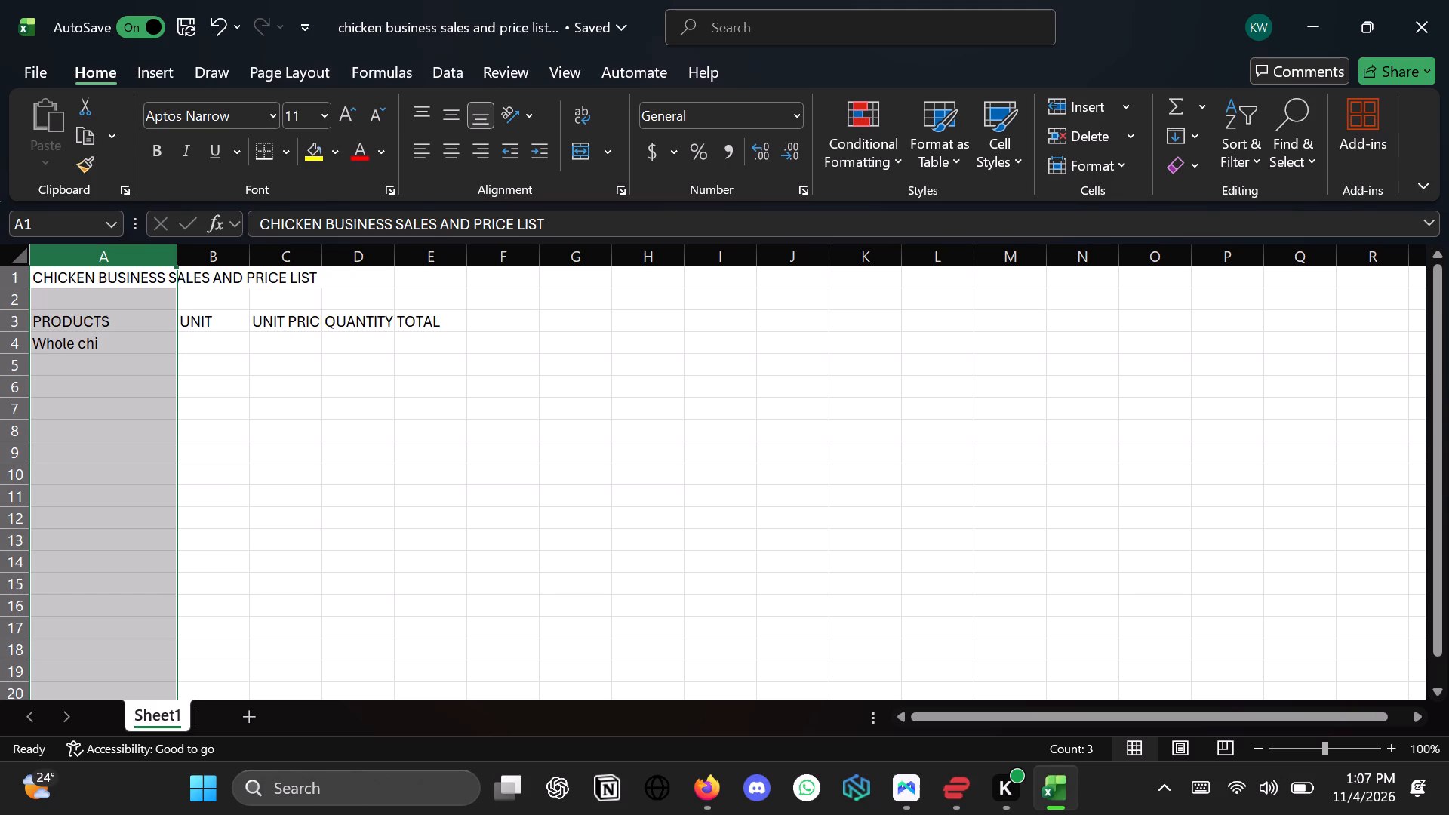
Widen column C to a width of about 9.27 to fit the full UNIT PRICE header.
left_click(325, 245)
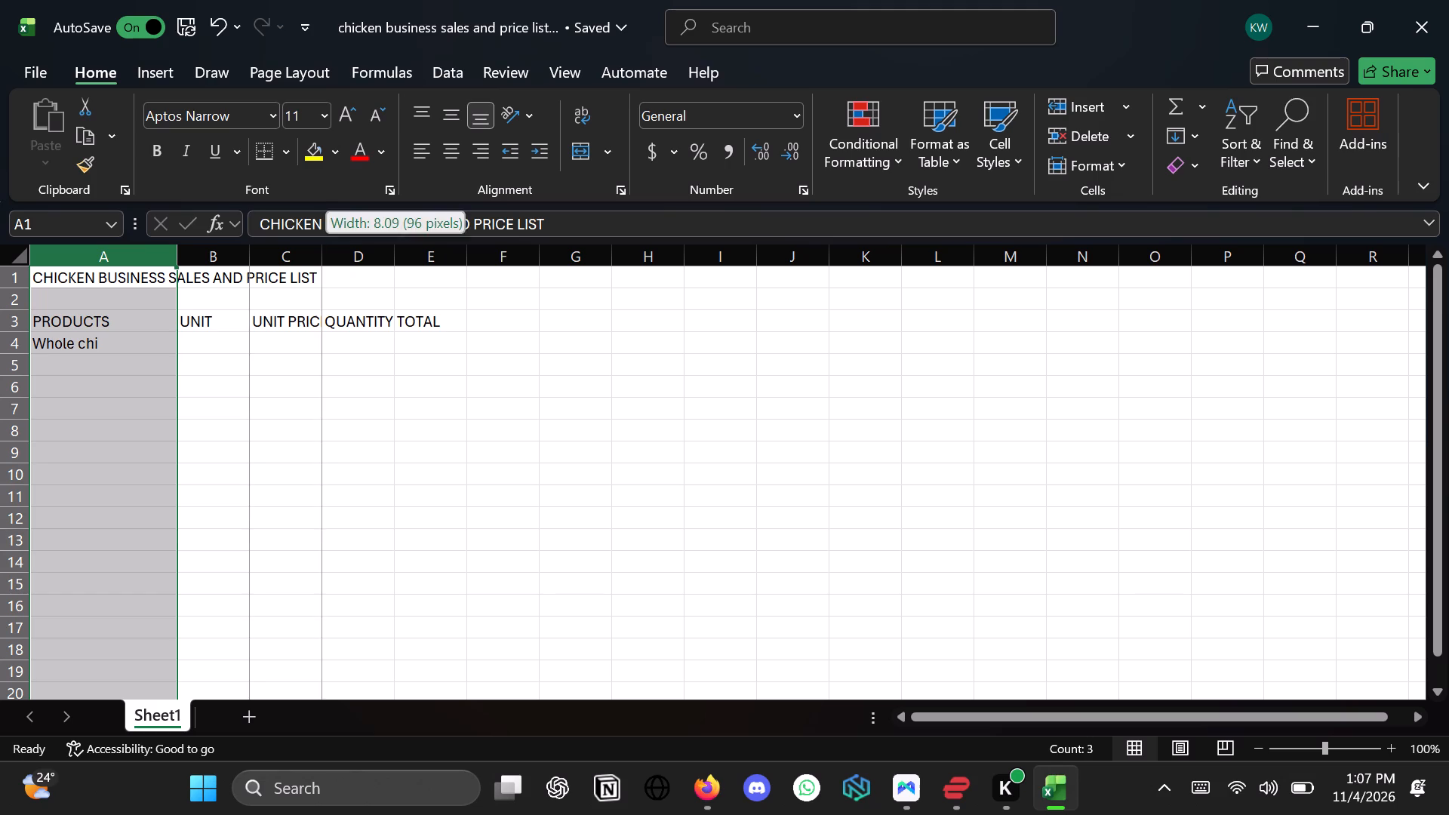
left_click(322, 246)
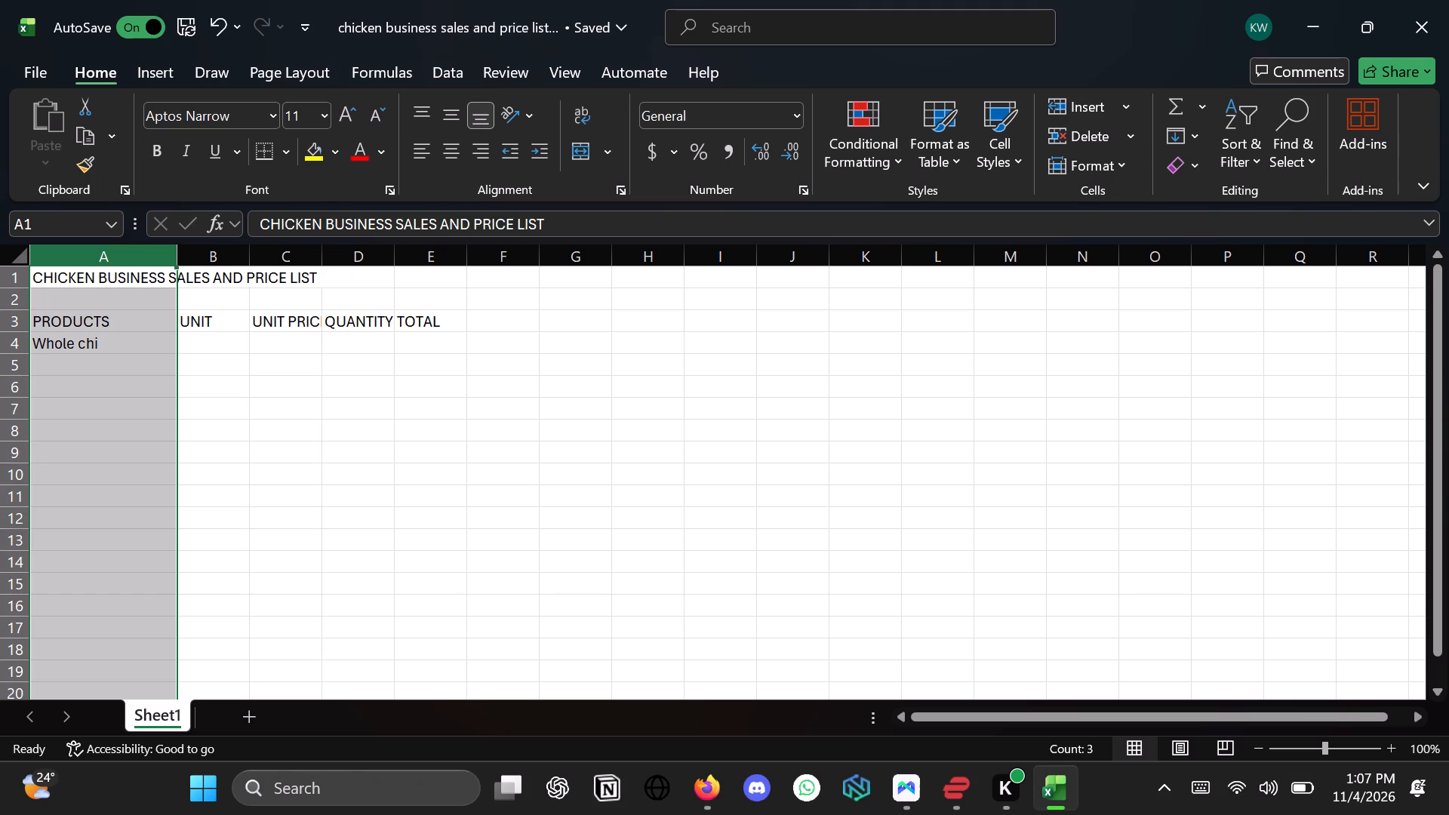
left_click(59, 288)
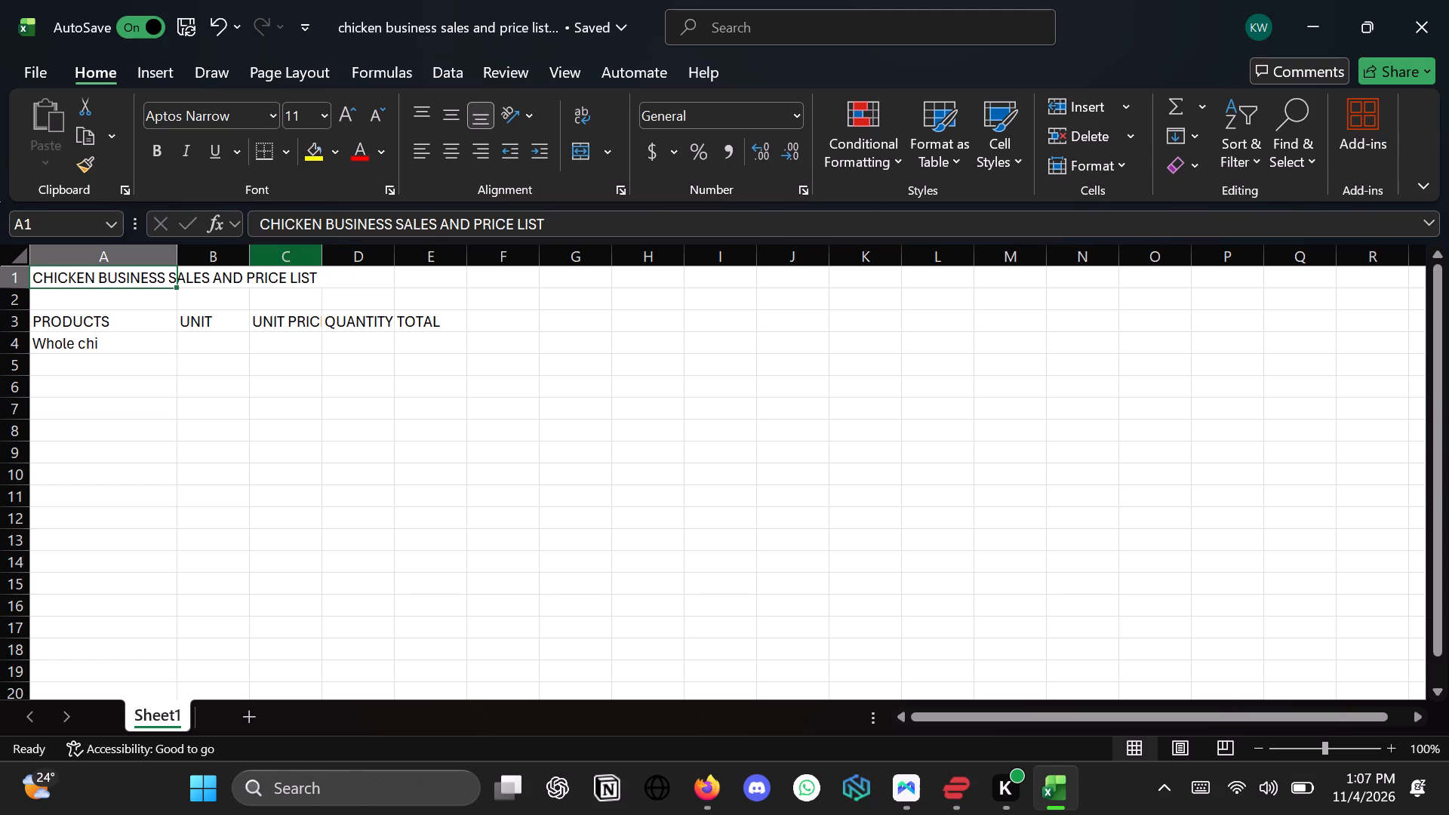
left_click(324, 254)
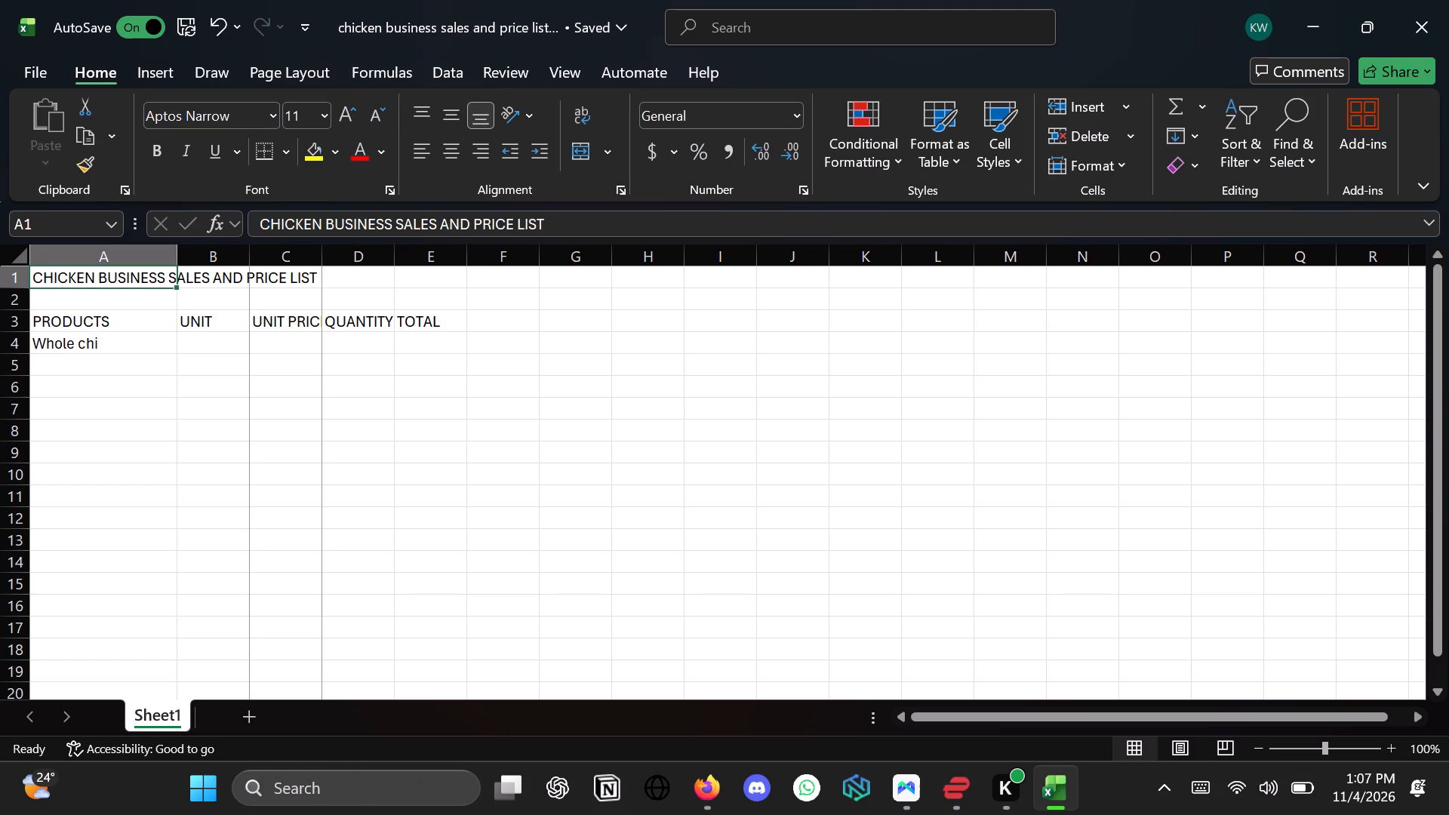
left_click(324, 254)
left_click(324, 254)
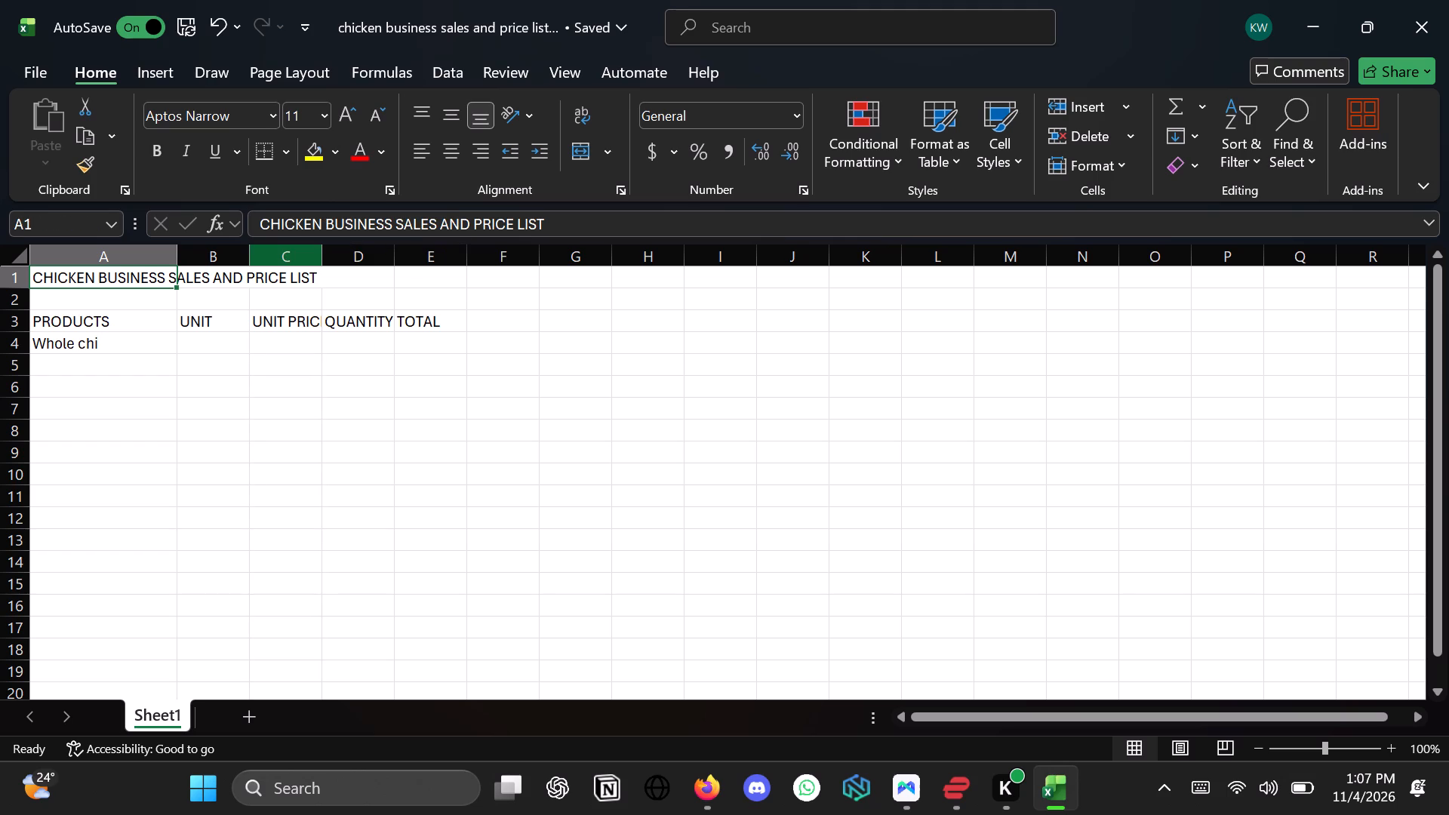
left_click(309, 251)
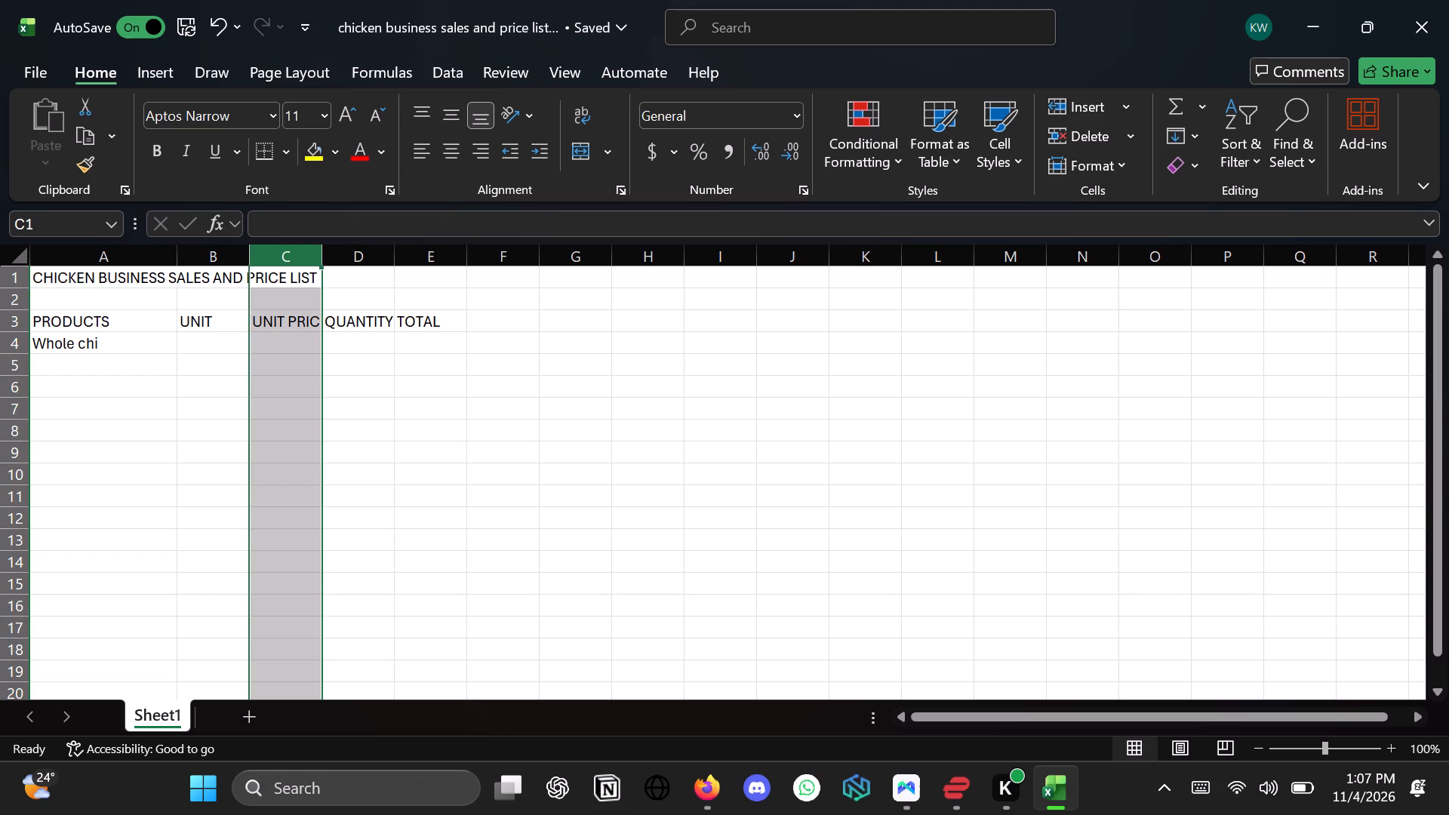
left_click(325, 254)
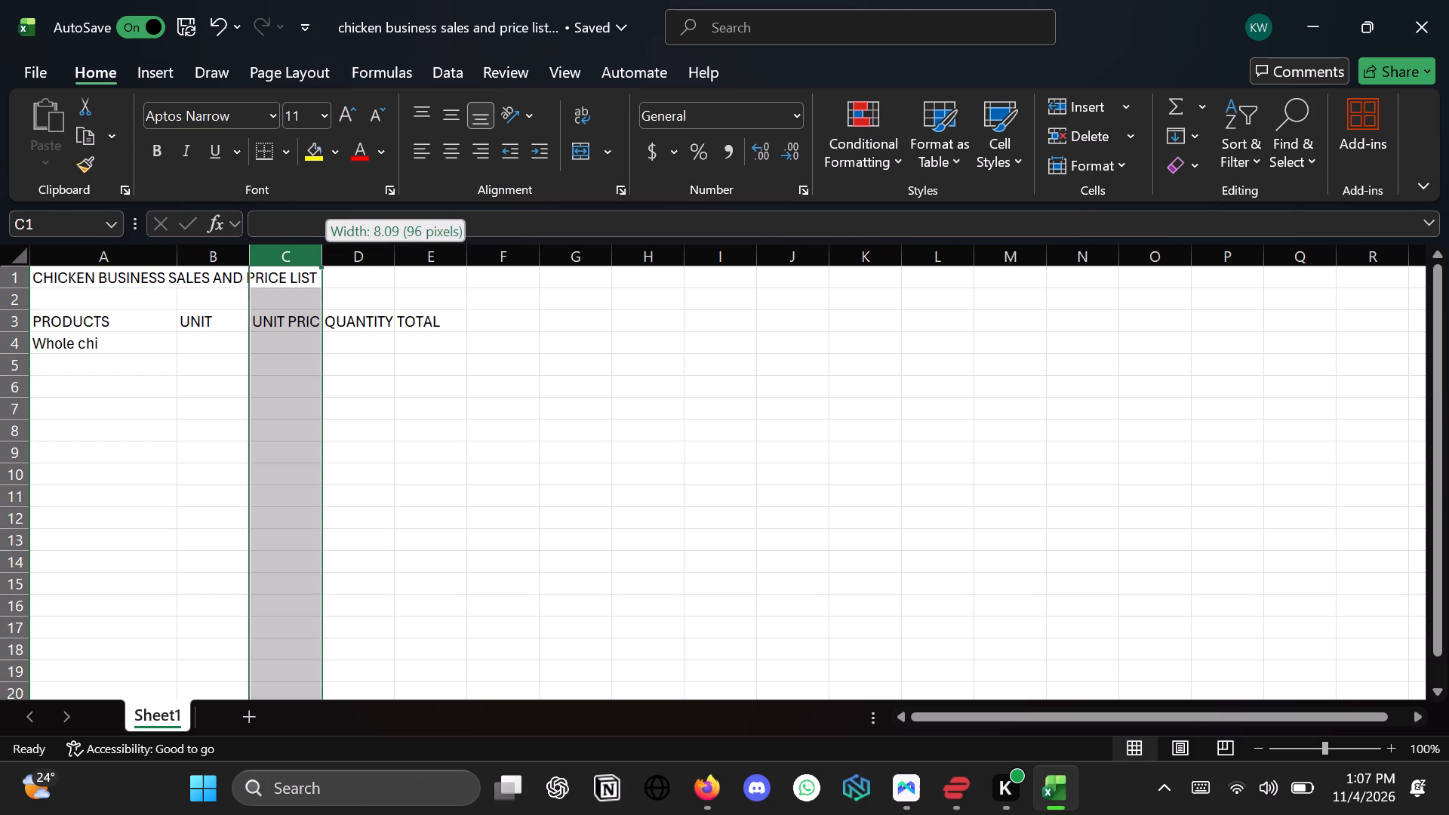
left_click_drag(325, 254, 363, 255)
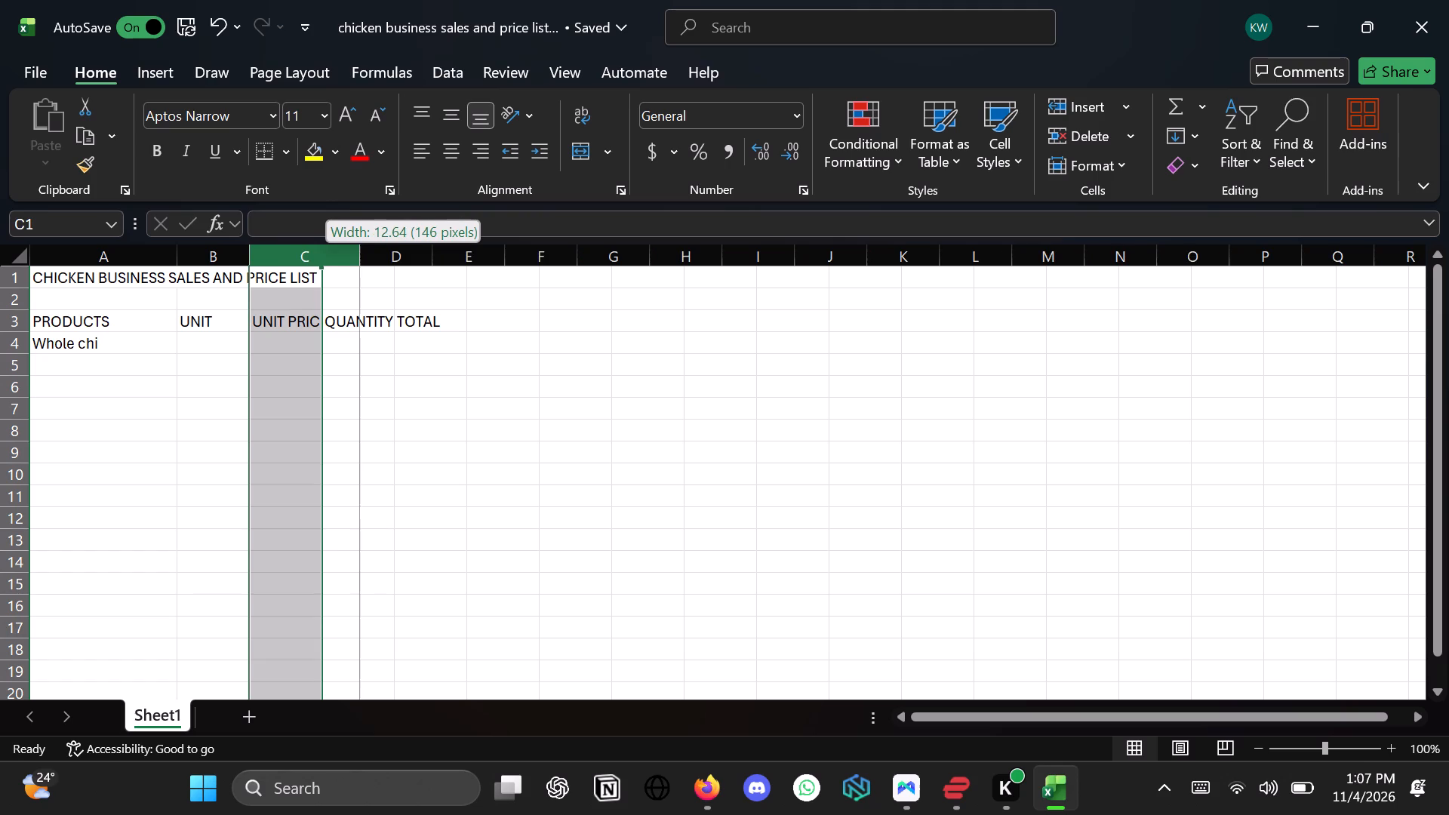
left_click_drag(363, 255, 332, 249)
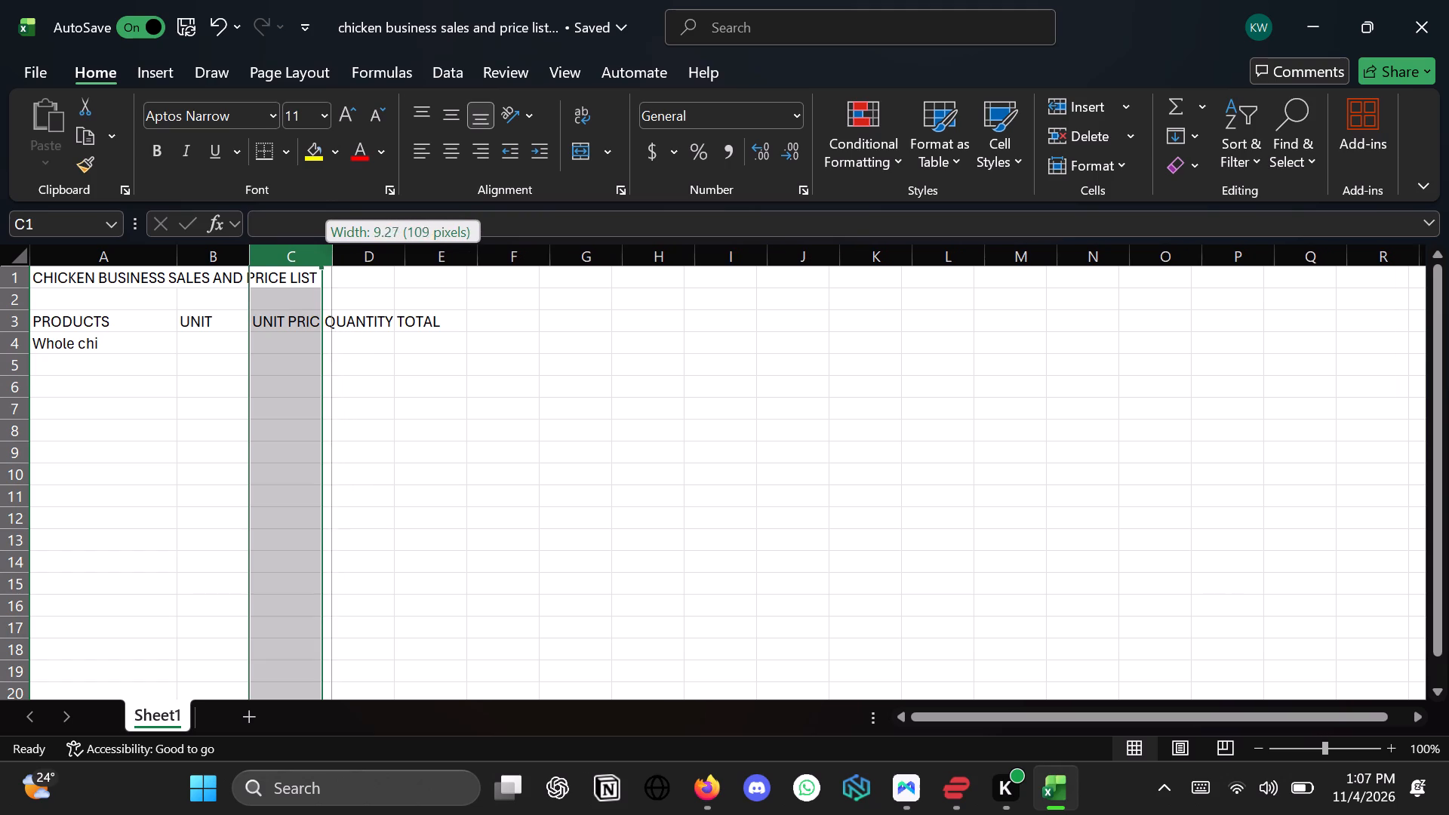
left_click_drag(332, 249, 331, 248)
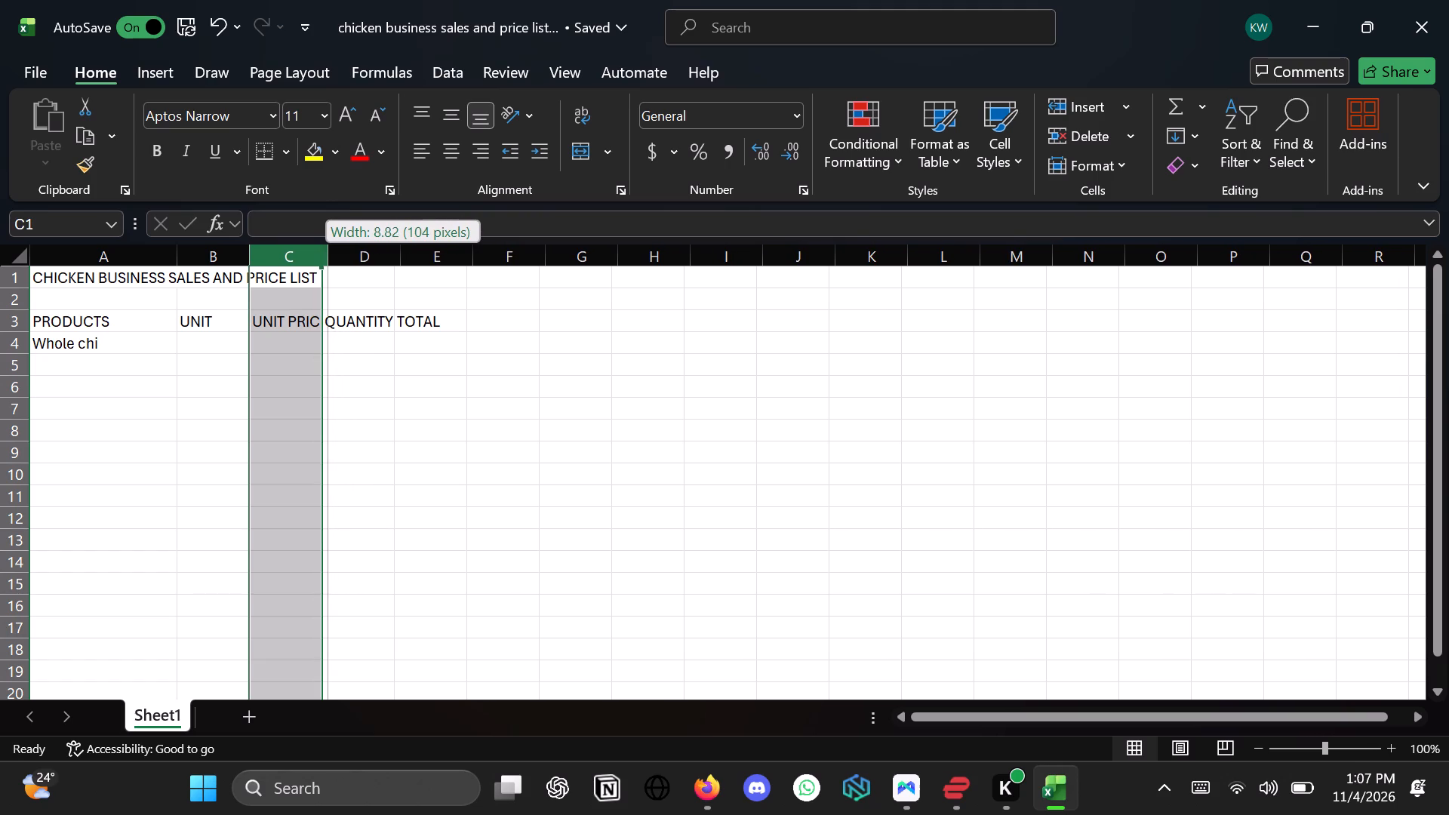
left_click_drag(331, 248, 335, 247)
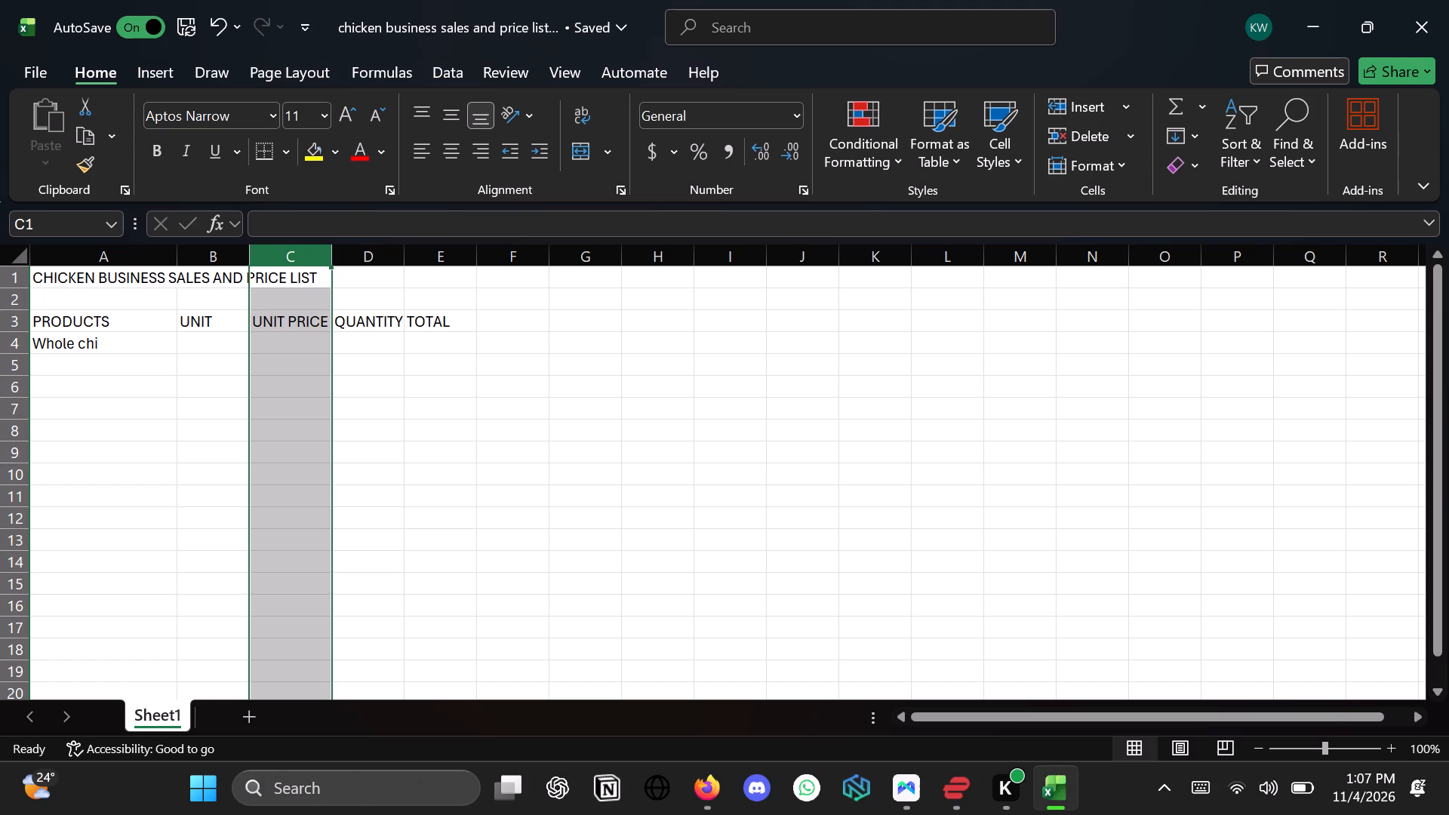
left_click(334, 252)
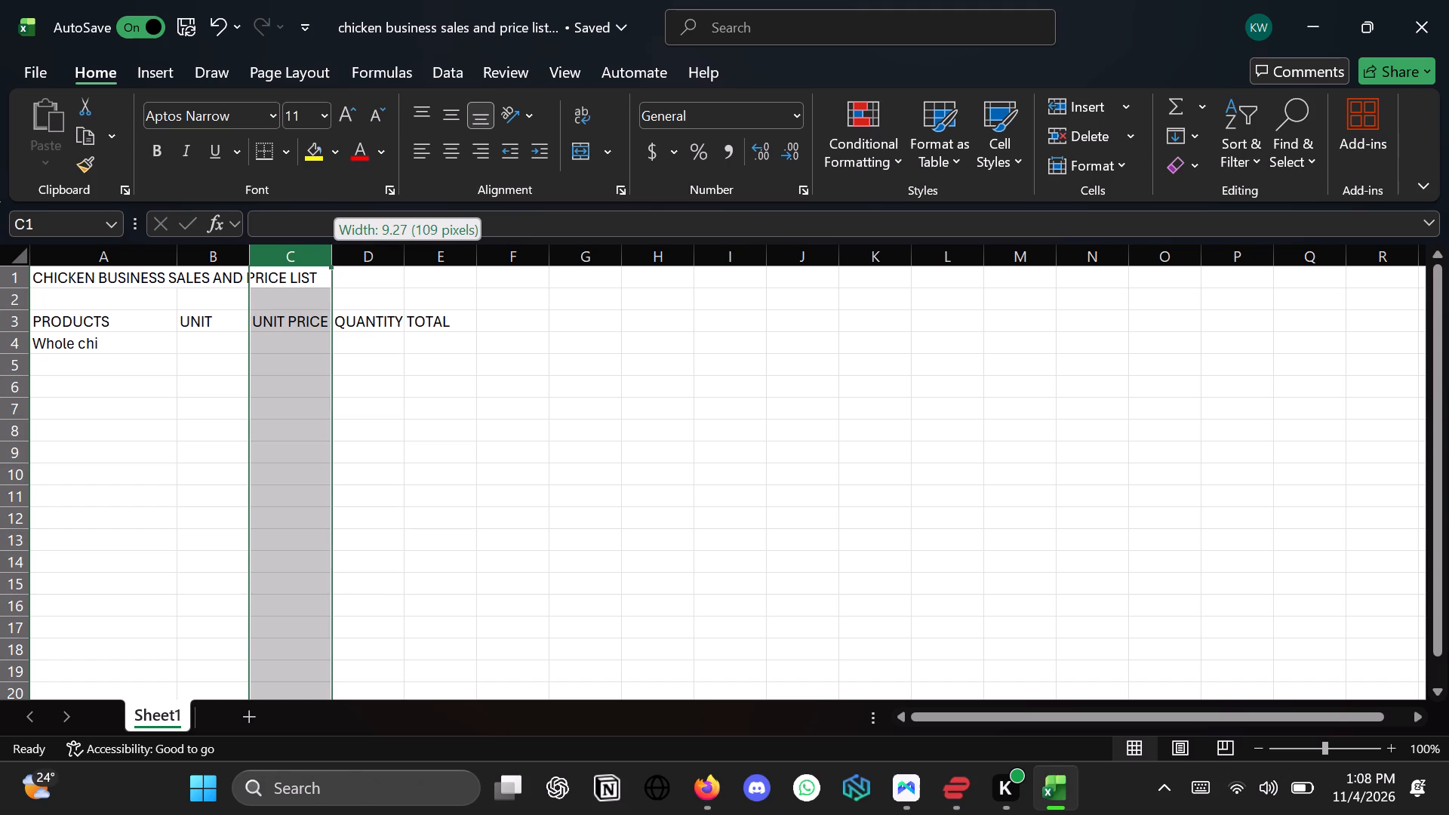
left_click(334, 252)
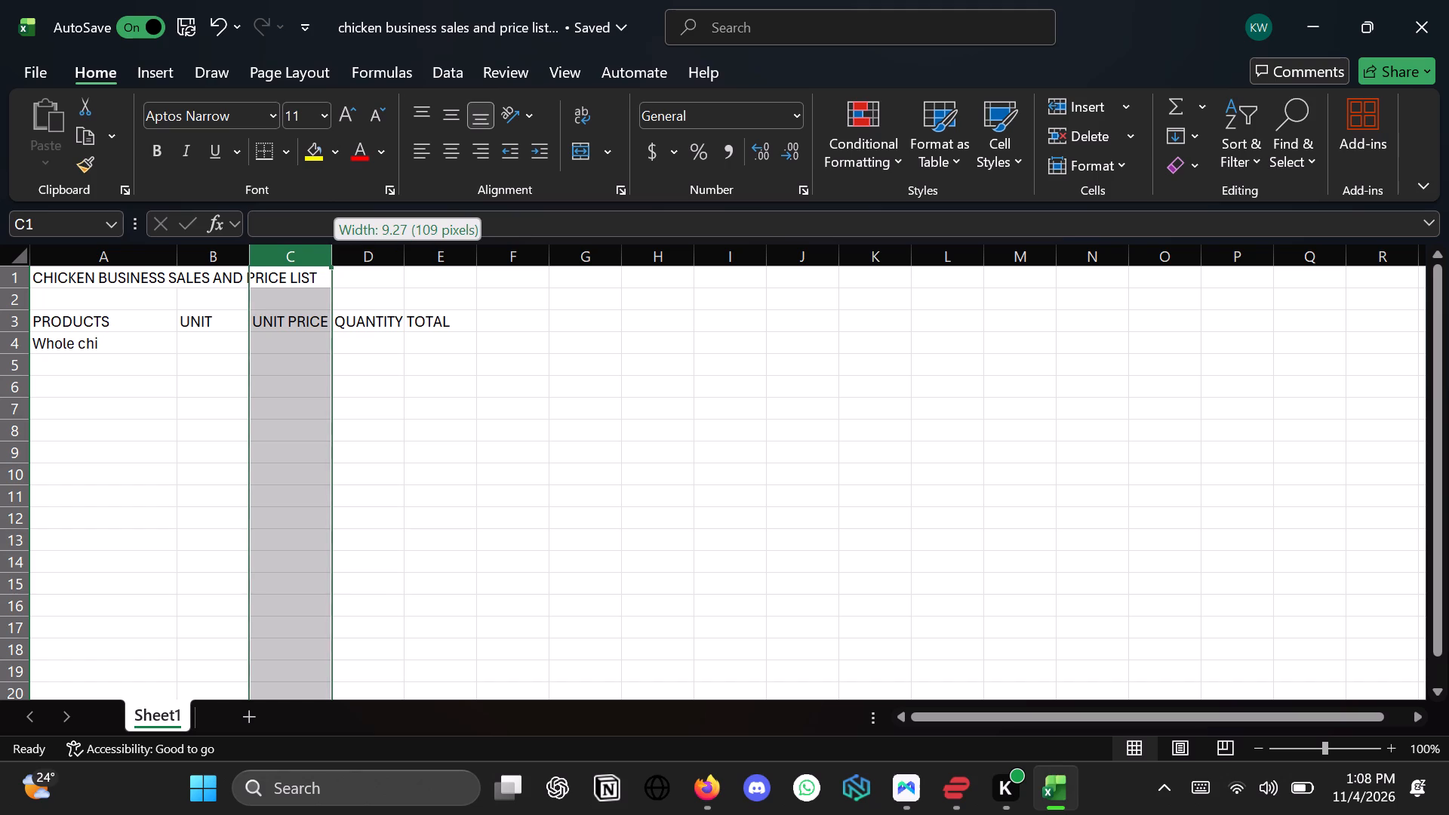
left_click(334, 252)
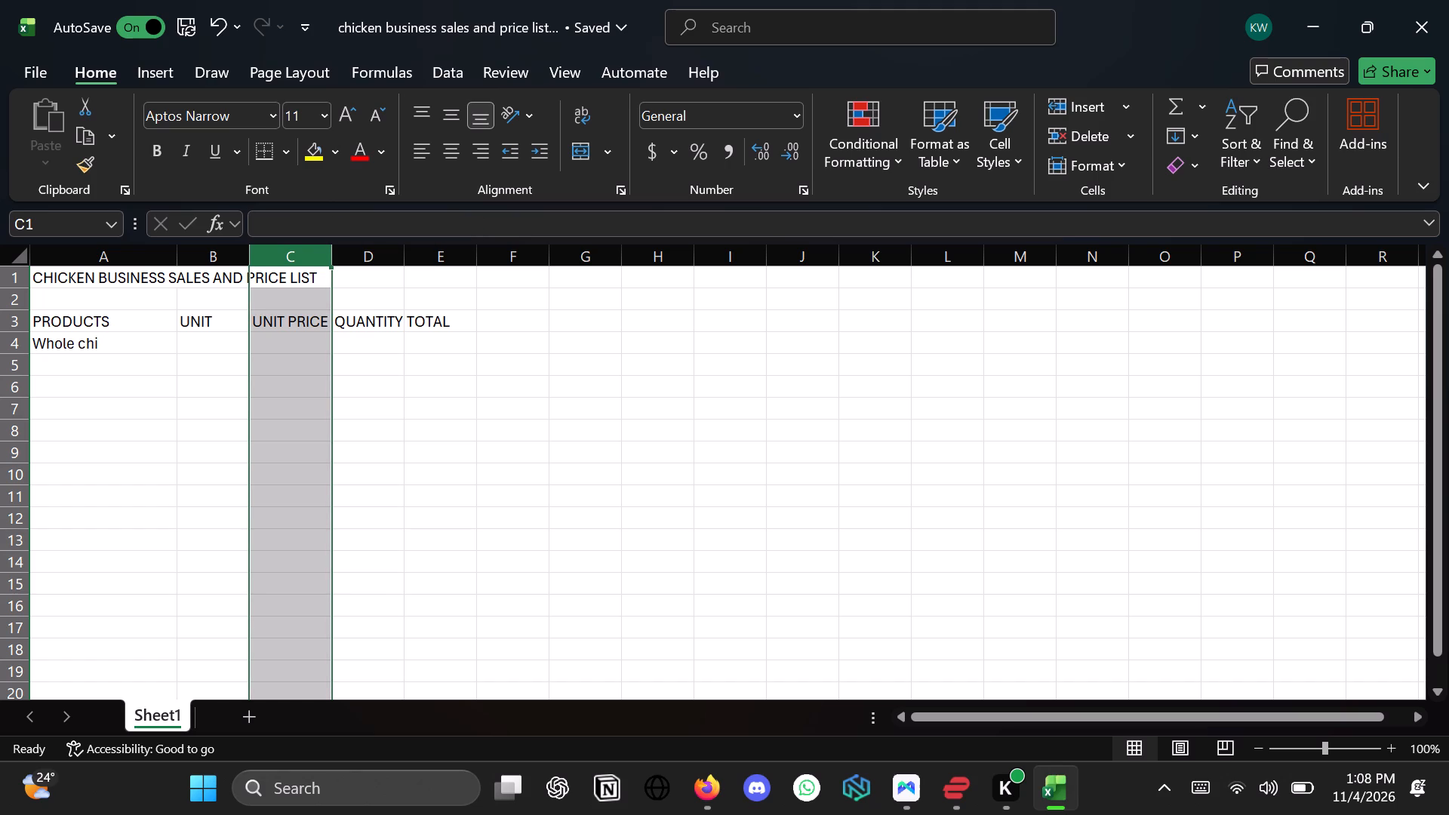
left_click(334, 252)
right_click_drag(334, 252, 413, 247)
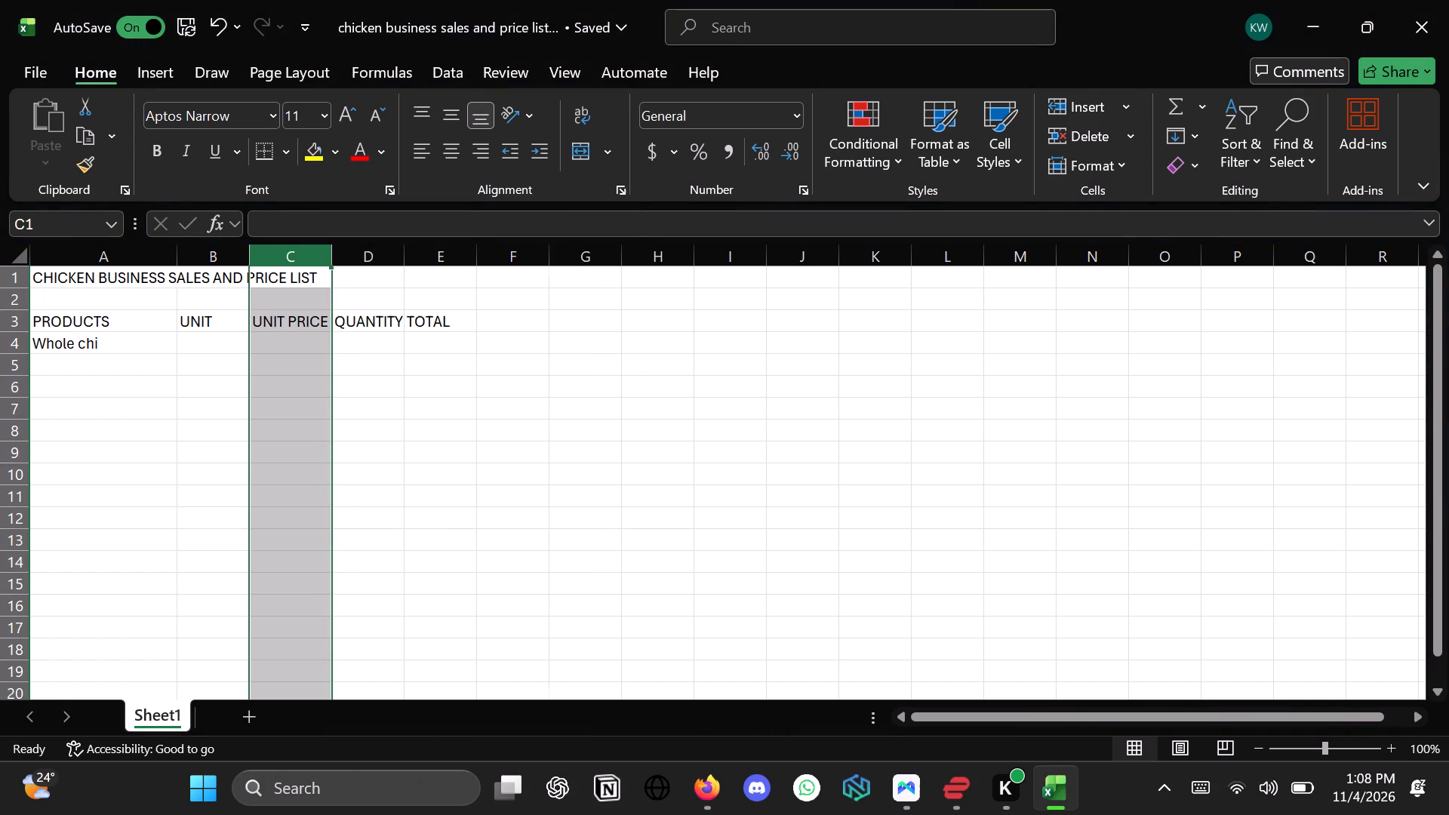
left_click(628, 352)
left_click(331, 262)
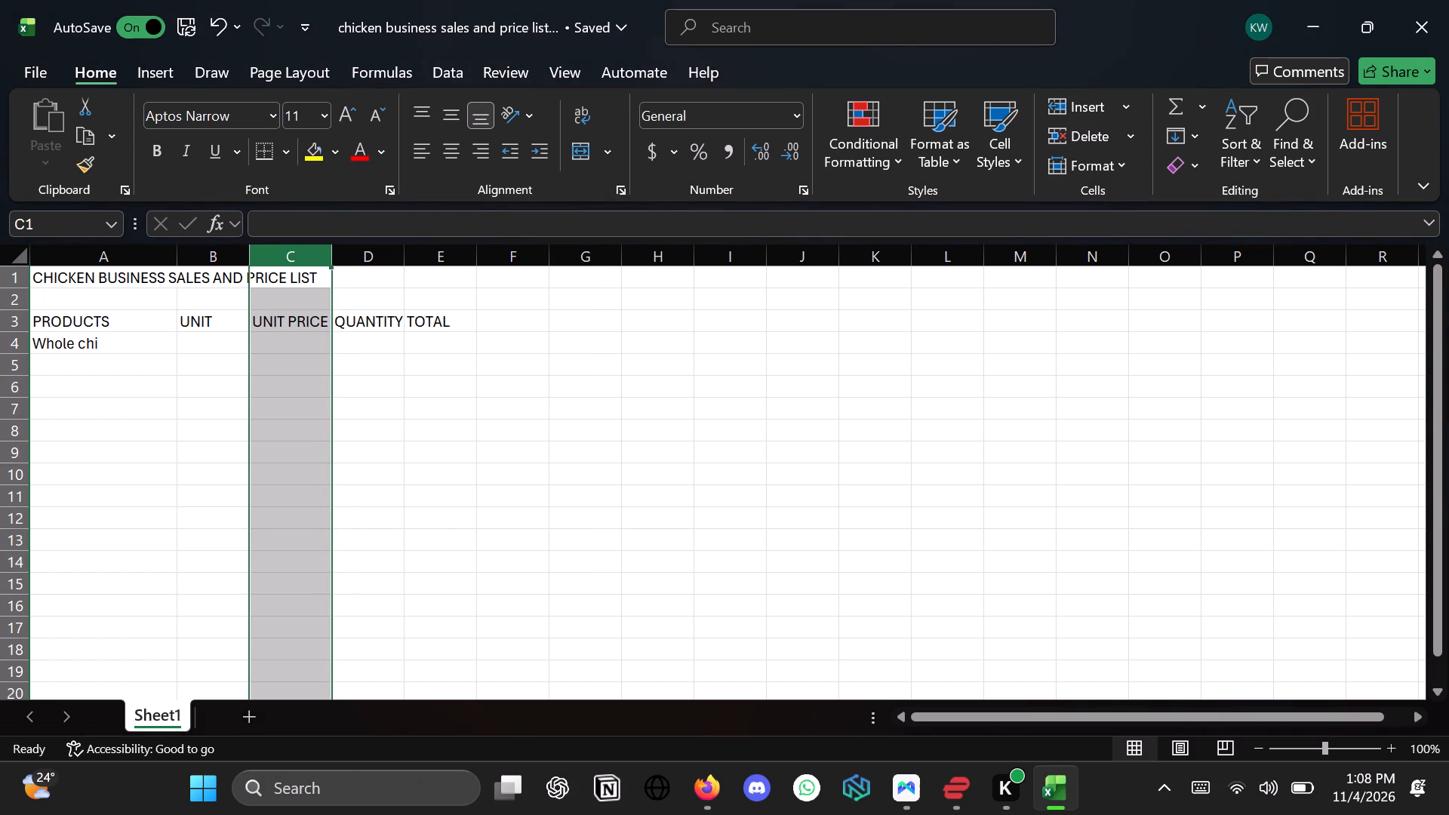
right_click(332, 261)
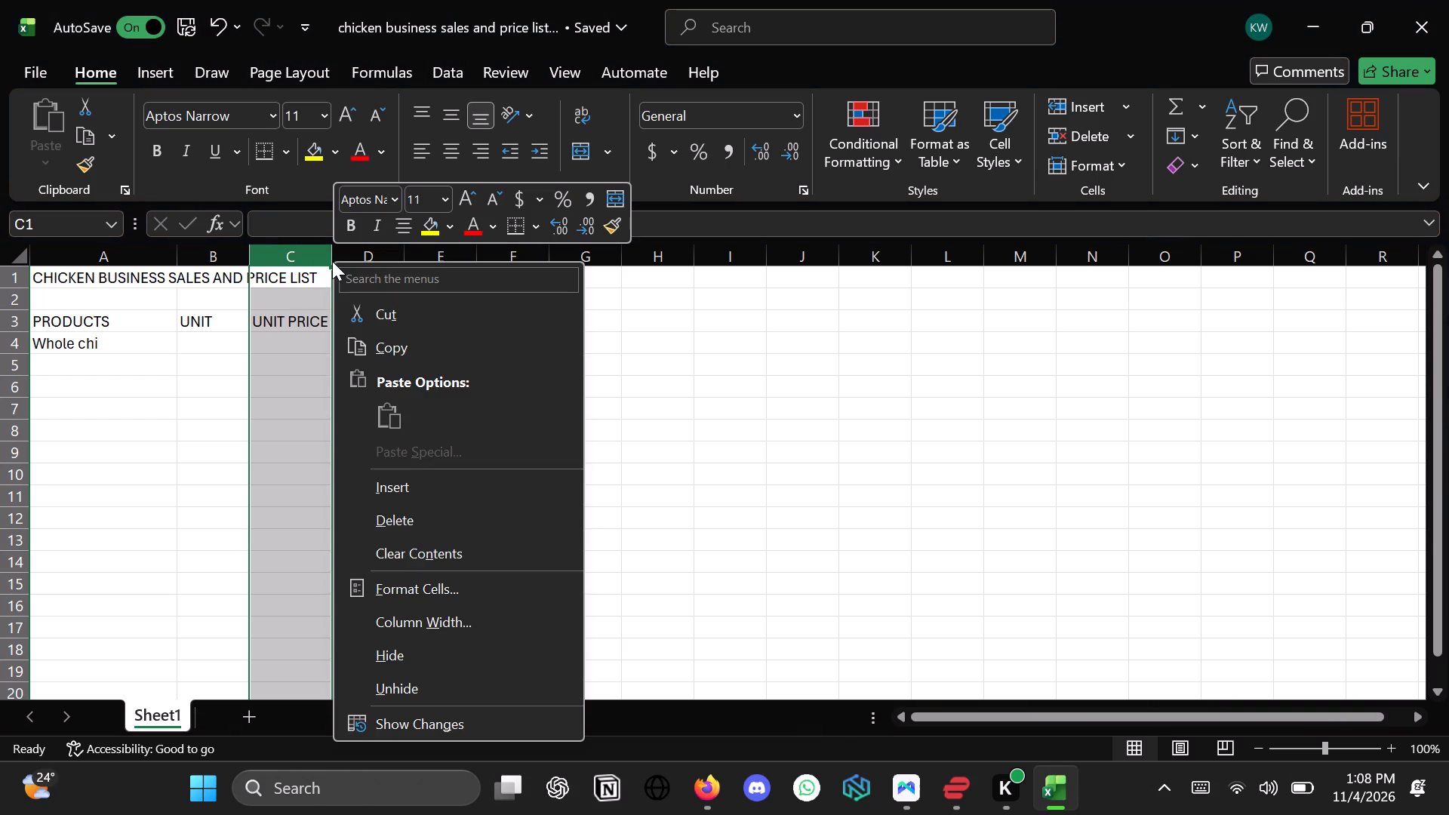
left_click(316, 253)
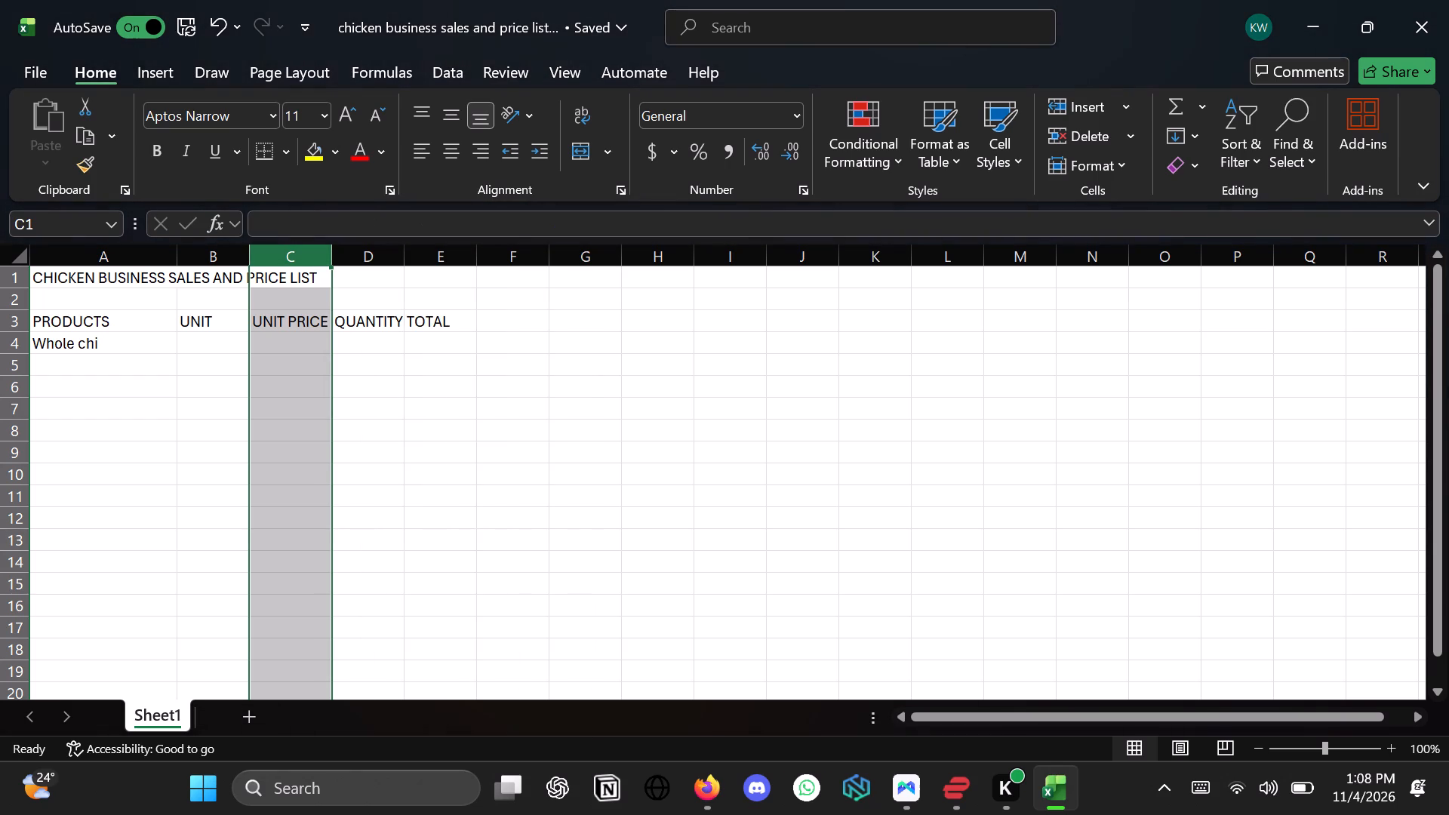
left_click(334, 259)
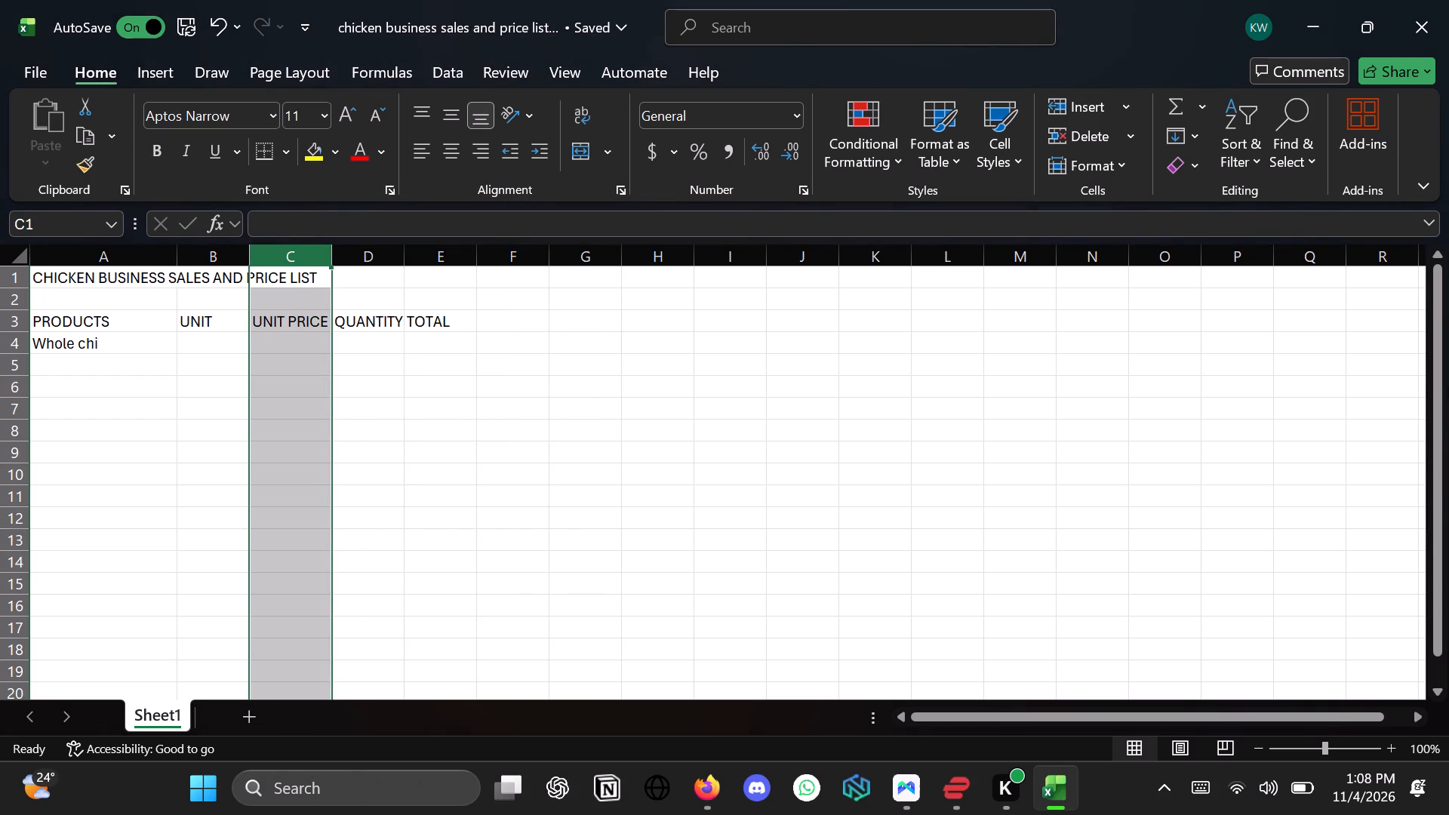
AutoFit column C to the width of the UNIT PRICE header.
left_click(333, 259)
left_click(333, 260)
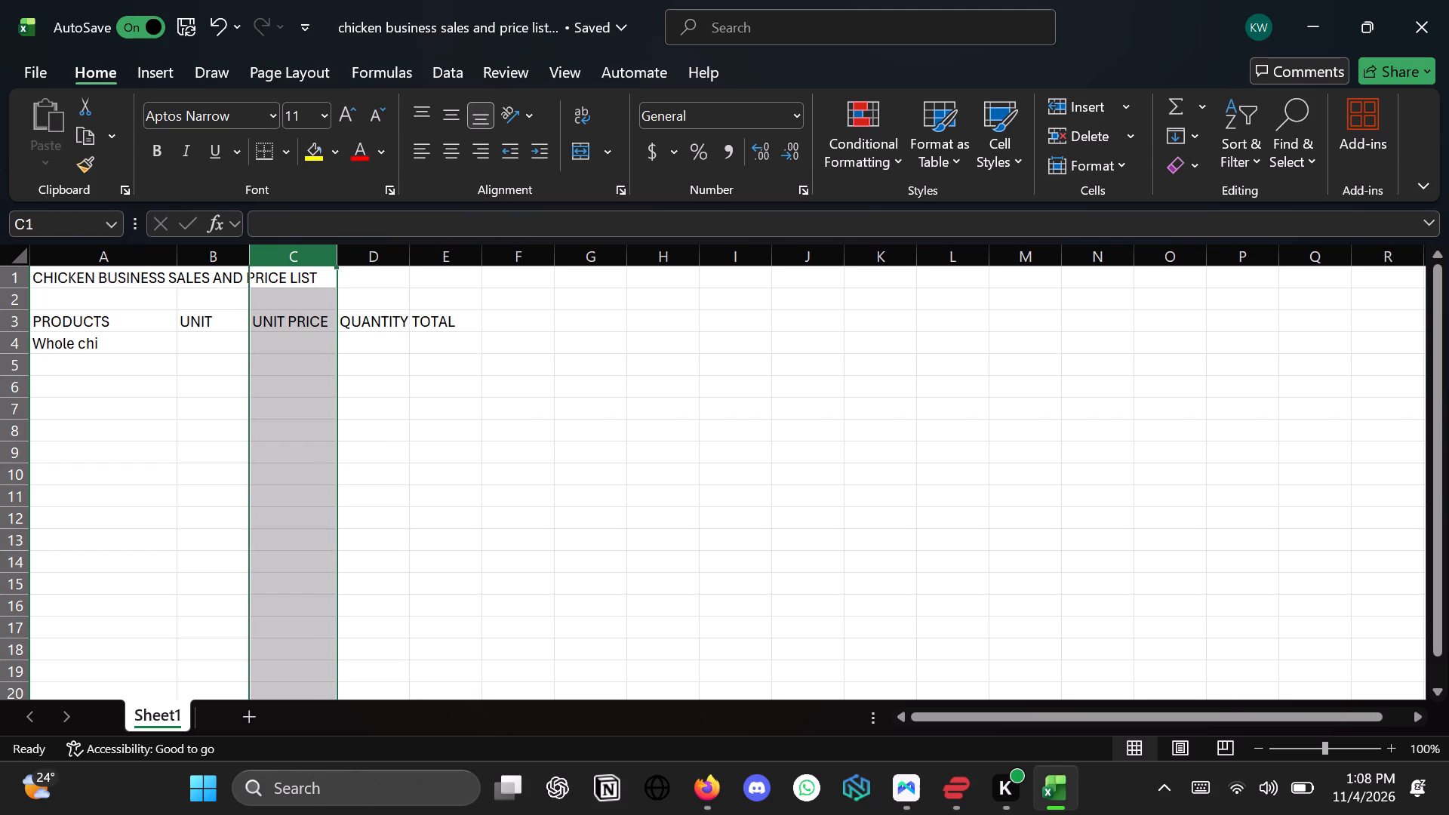
left_click(338, 261)
left_click(306, 254)
left_click(309, 410)
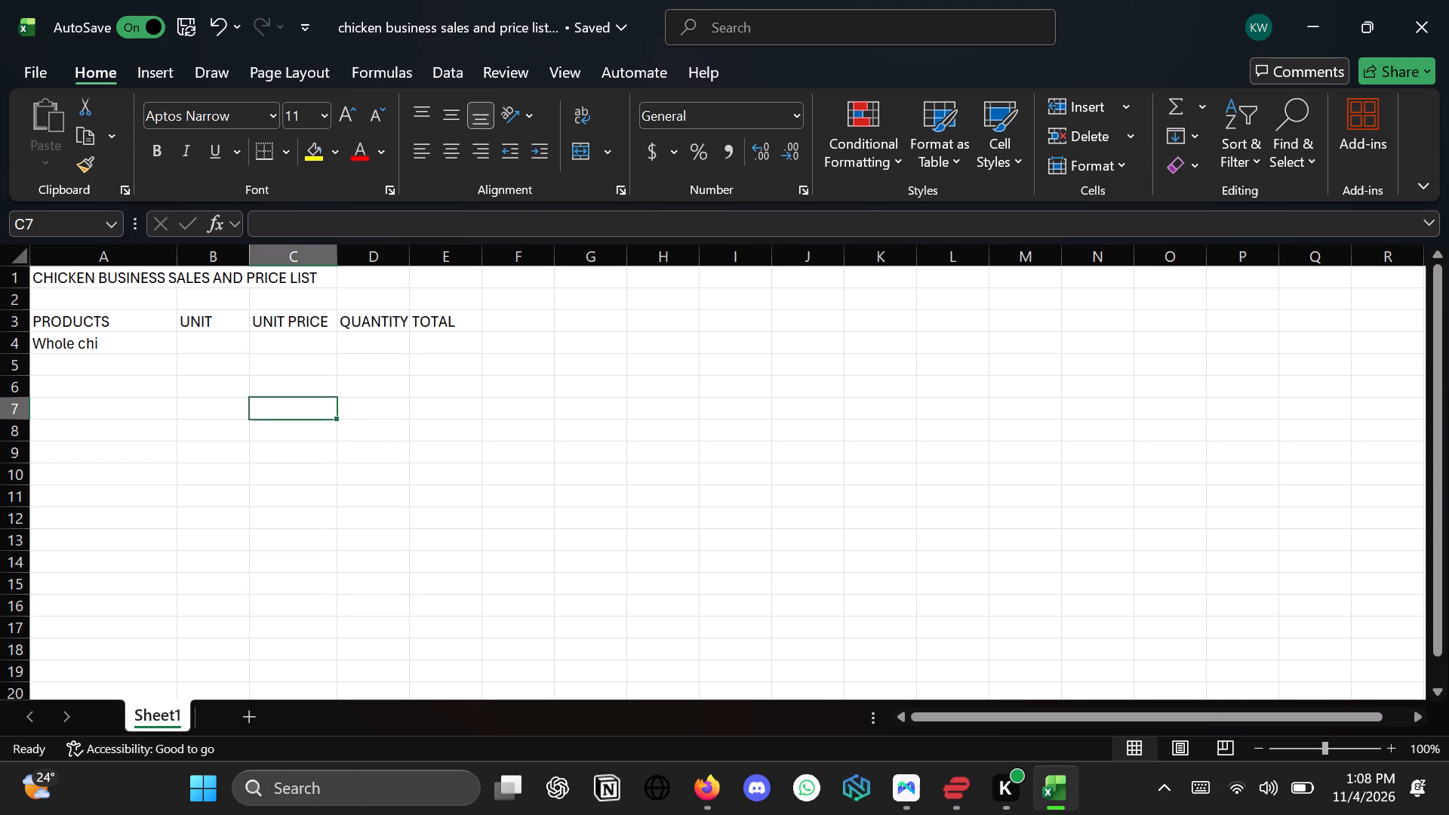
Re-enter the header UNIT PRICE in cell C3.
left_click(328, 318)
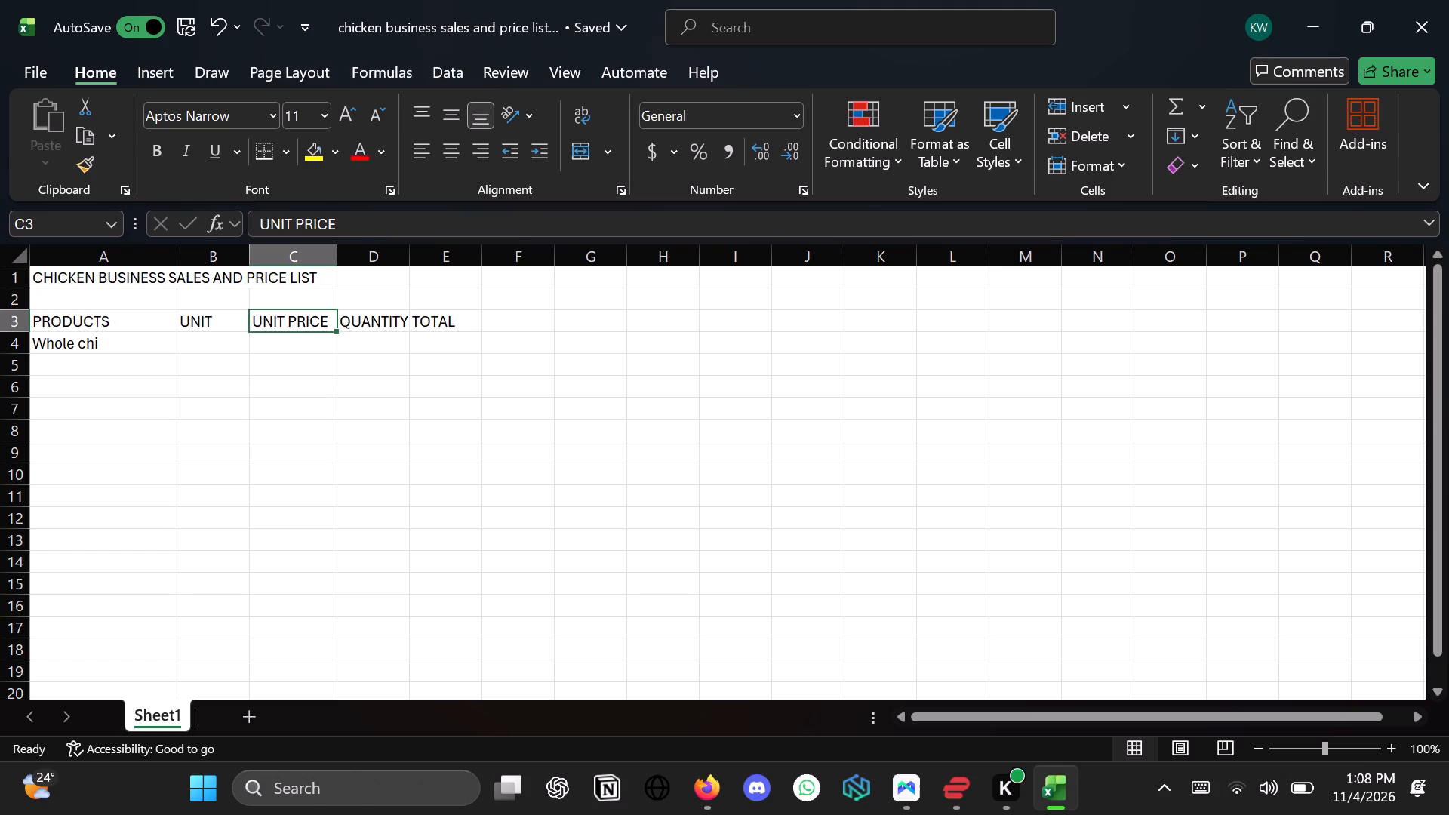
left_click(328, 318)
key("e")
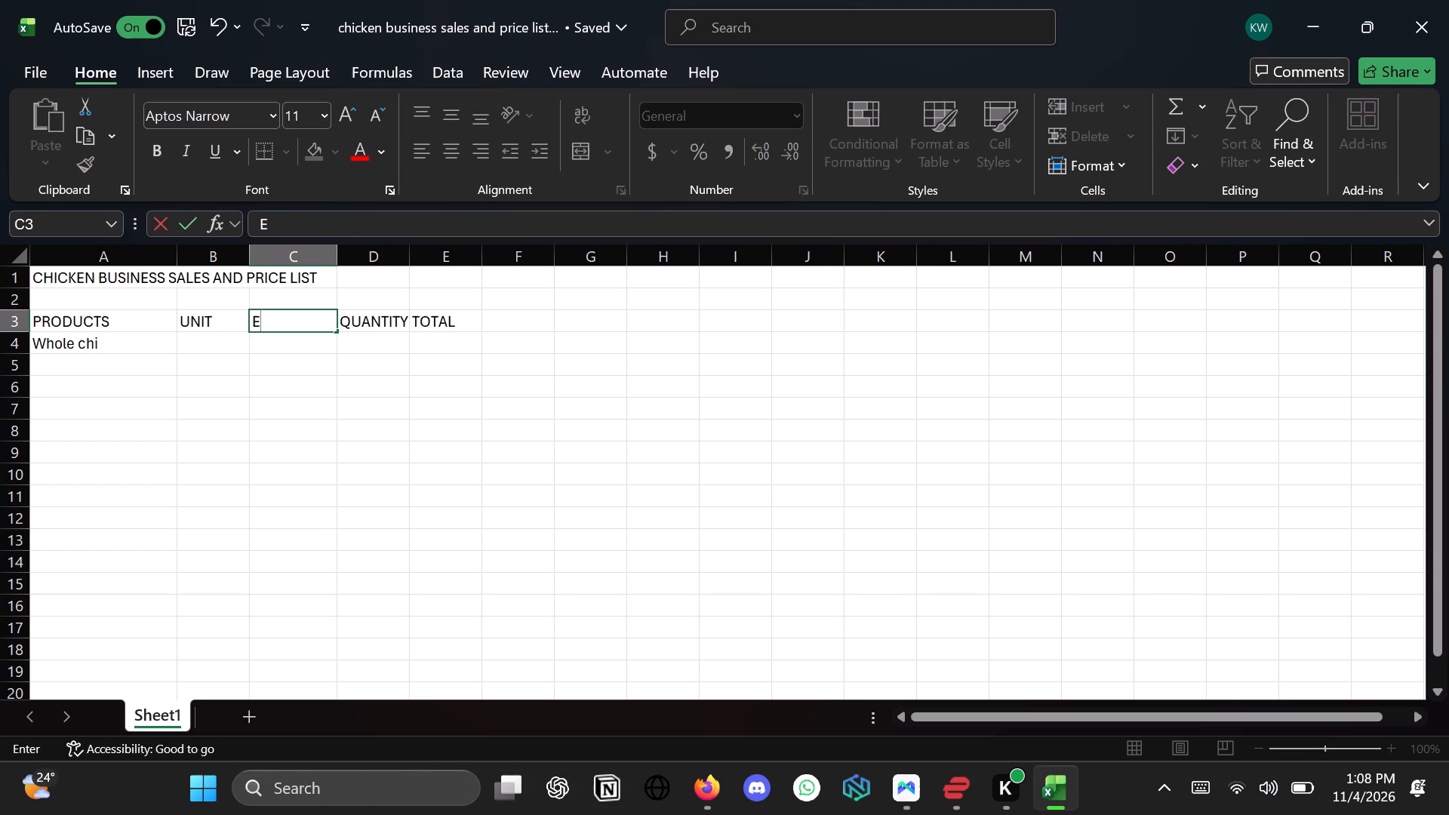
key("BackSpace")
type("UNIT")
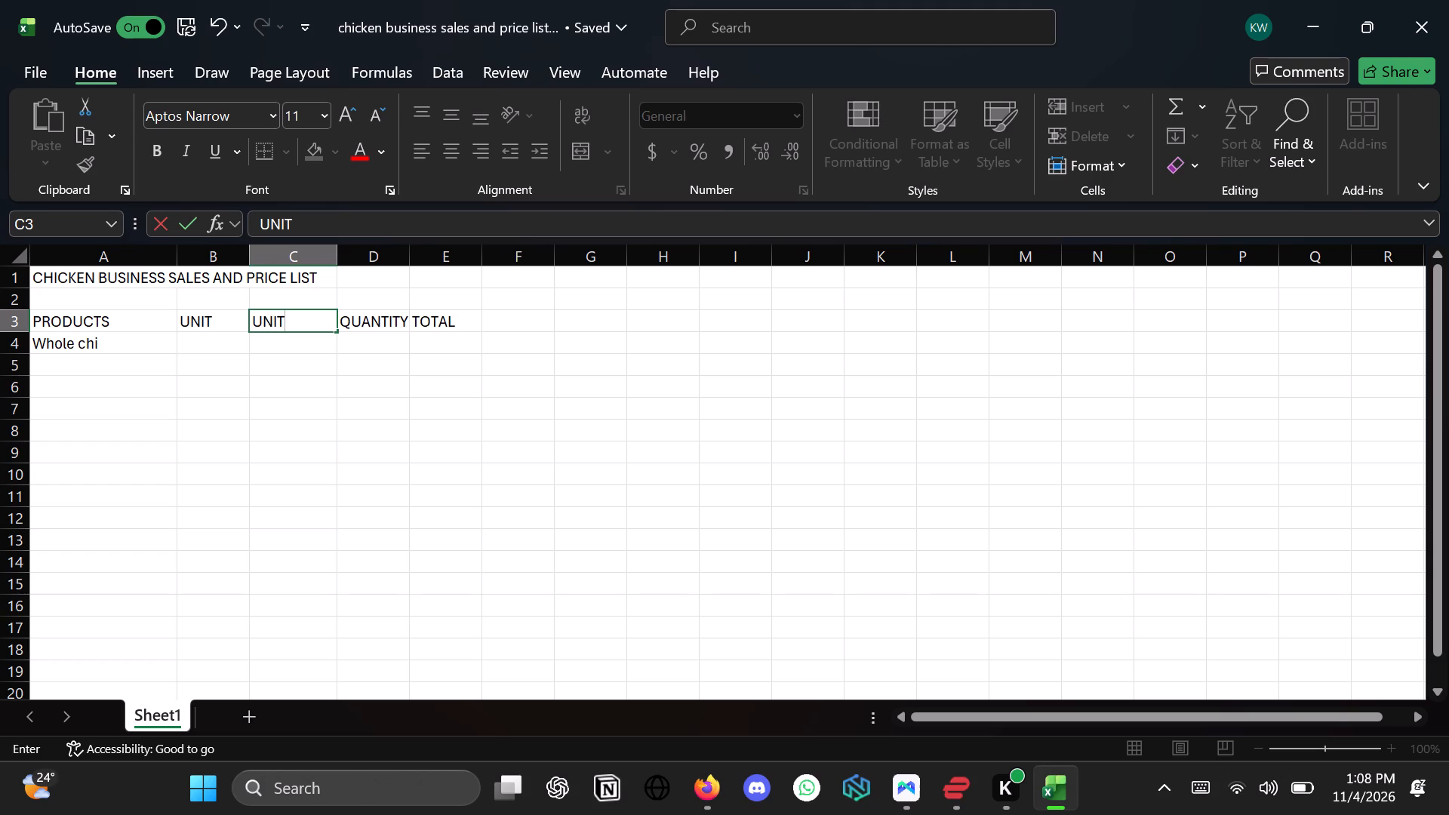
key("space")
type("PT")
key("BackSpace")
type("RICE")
Complete the unfinished product name in cell A4 as Whole chicken.
left_click(101, 341)
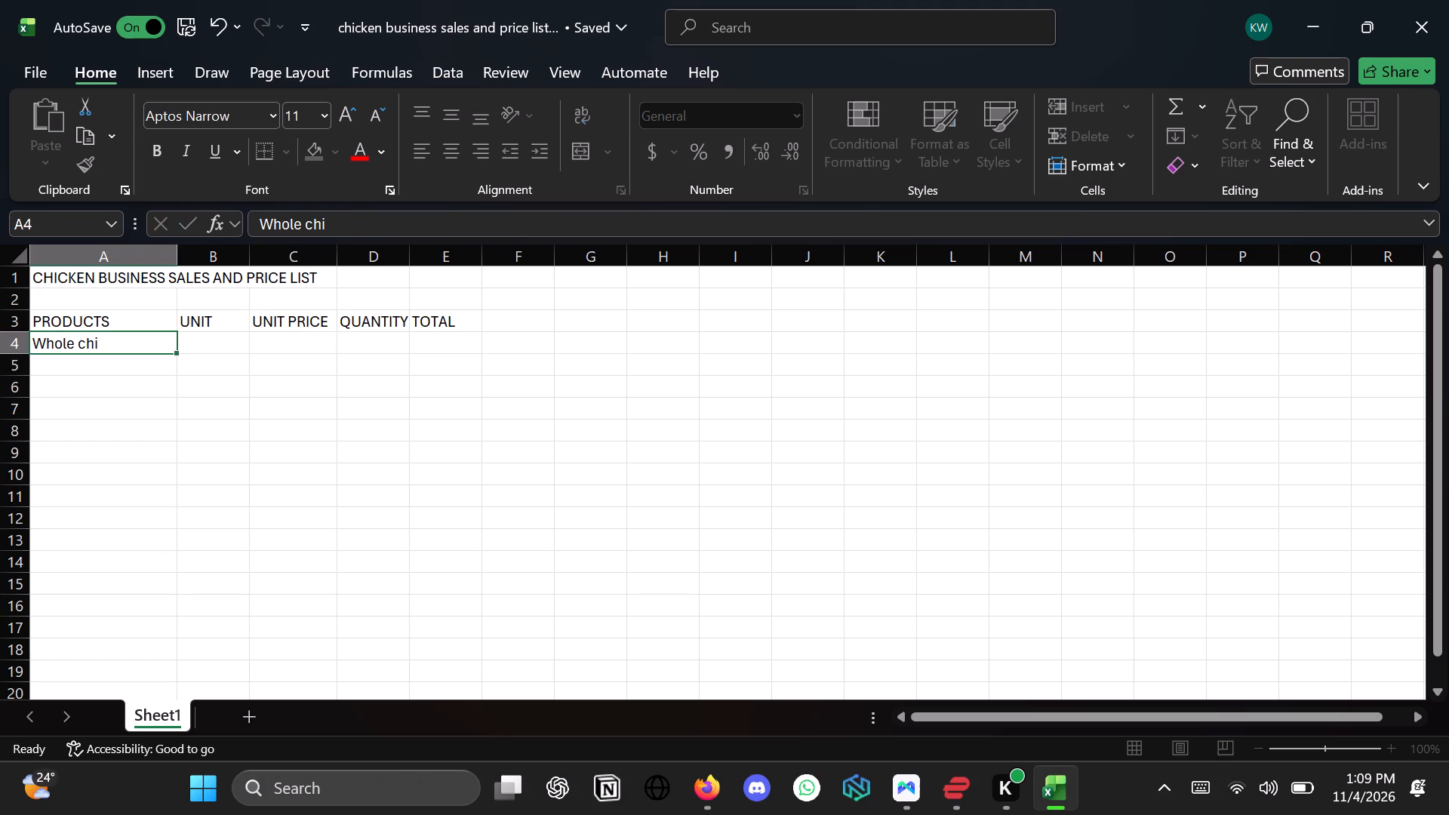
left_click(107, 338)
left_click(107, 338)
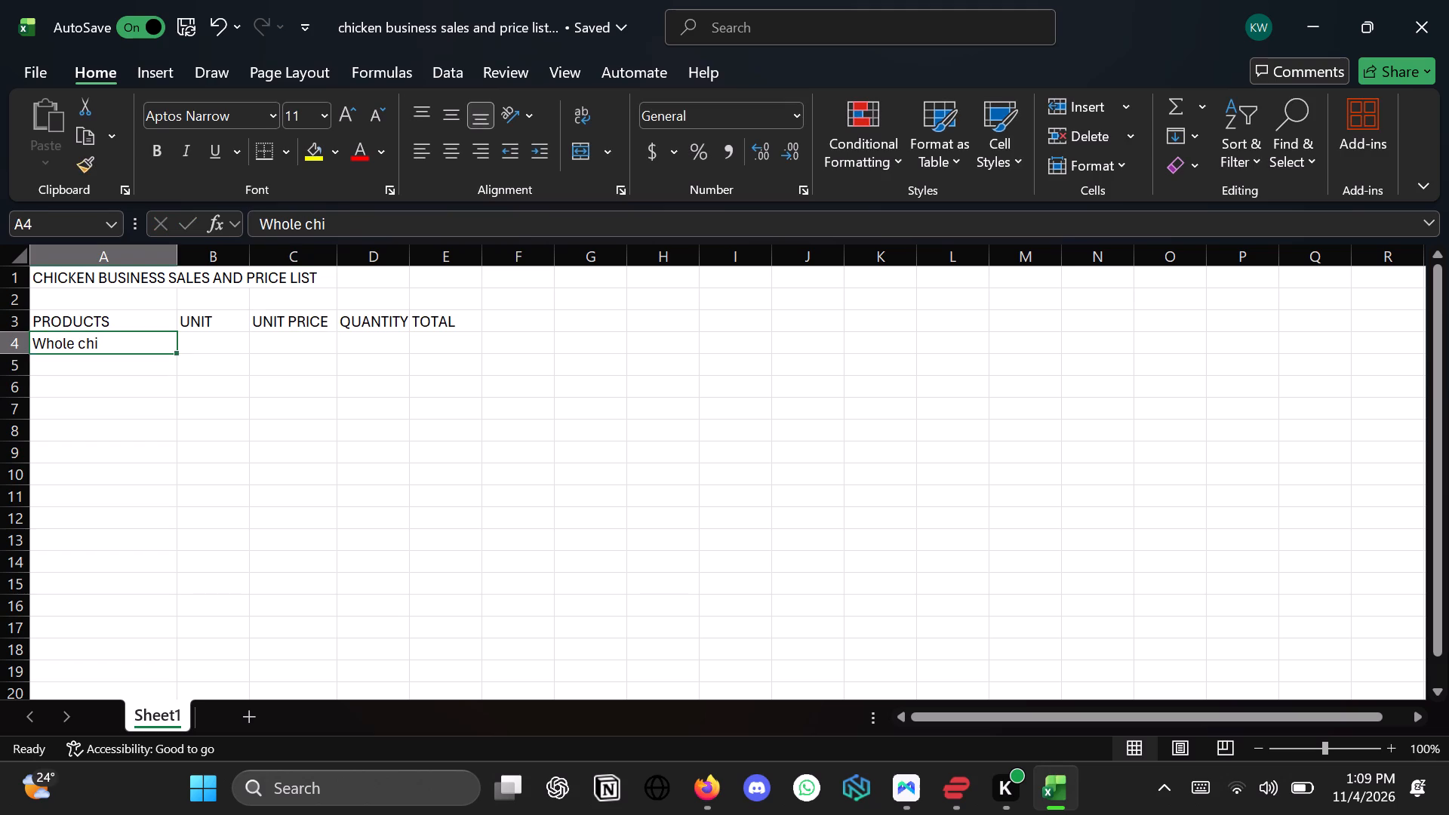
left_click(97, 349)
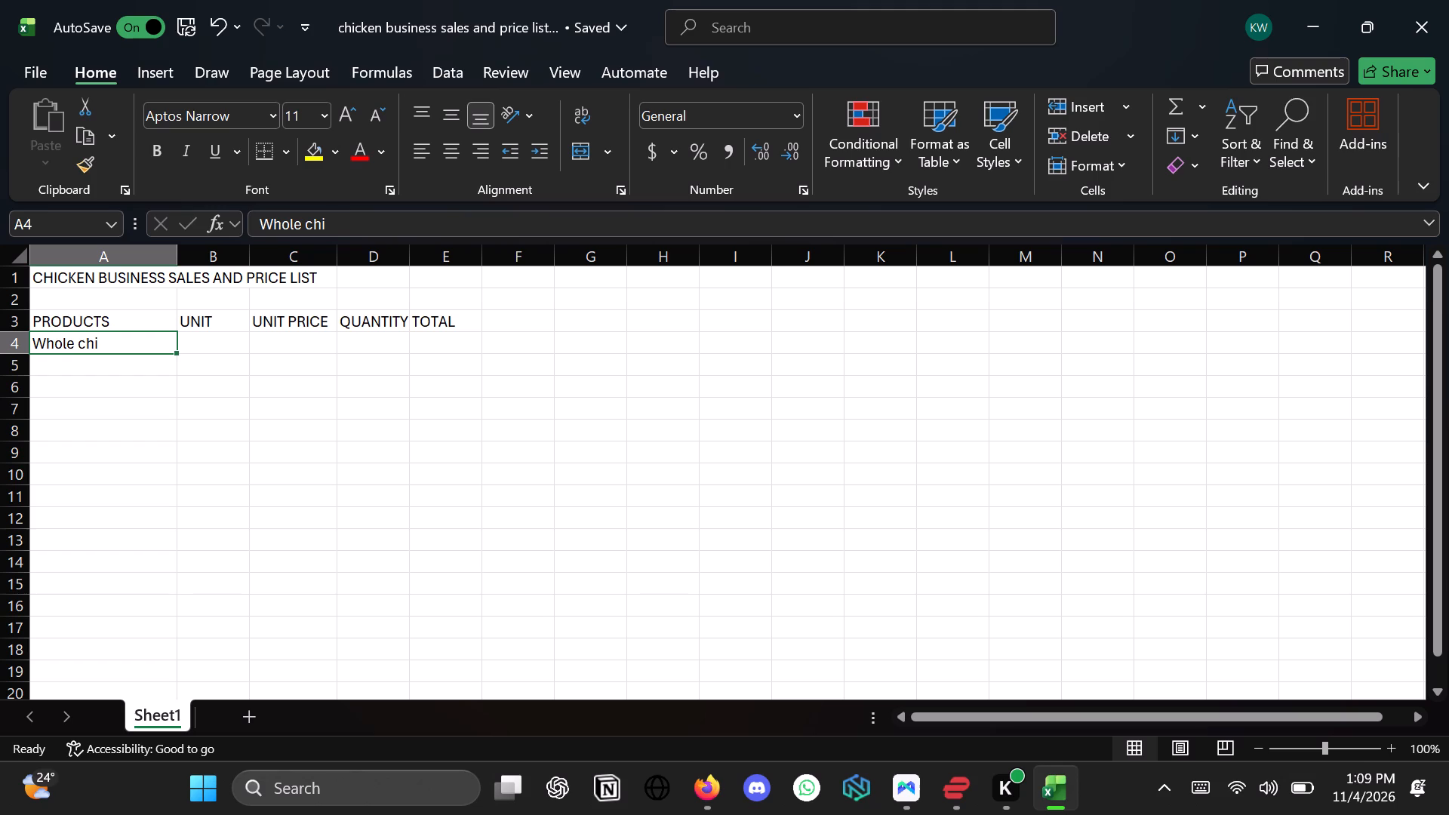
left_click(112, 339)
left_click_drag(112, 339, 99, 342)
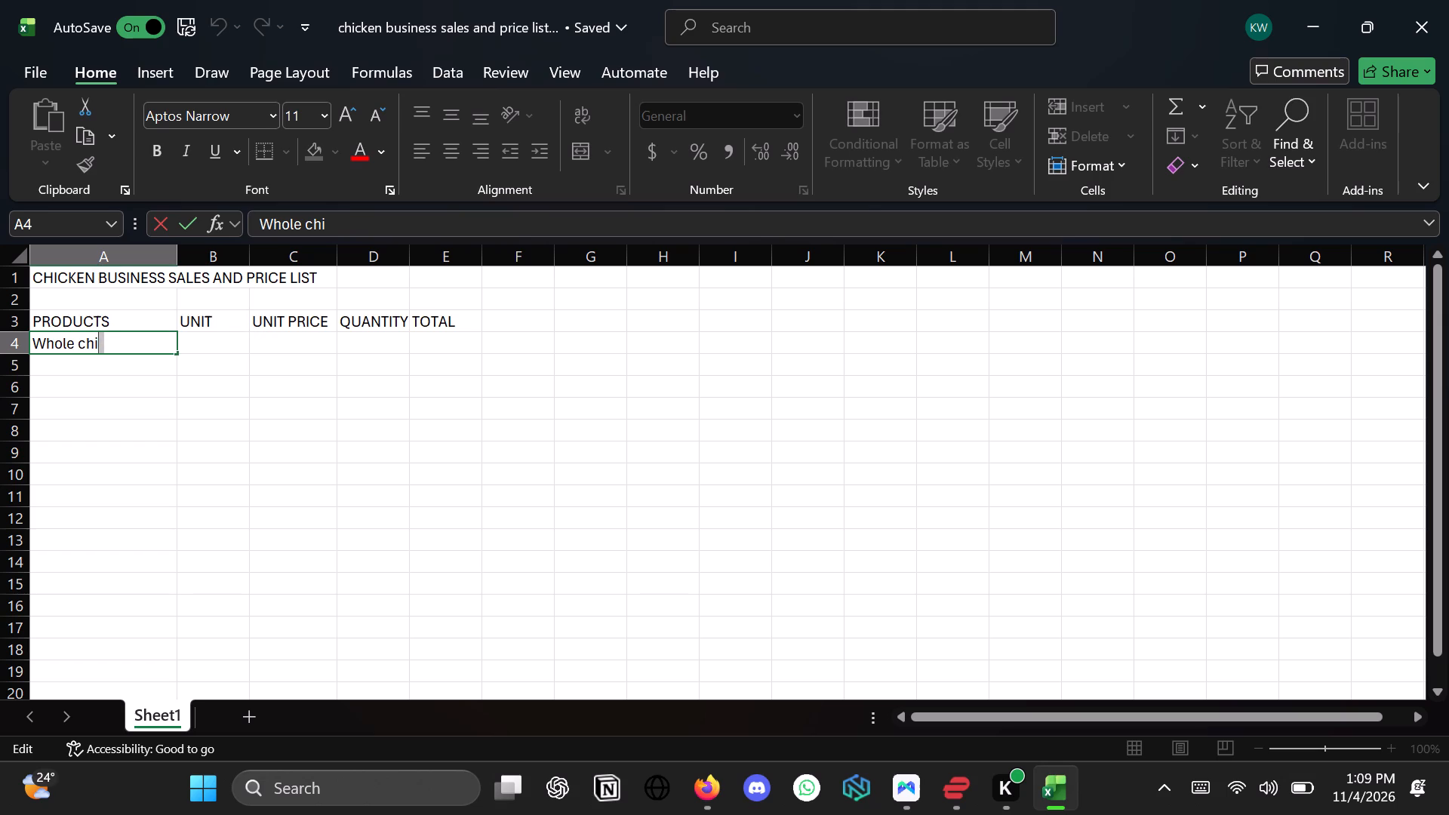
key("c")
type("ken")
key("Return")
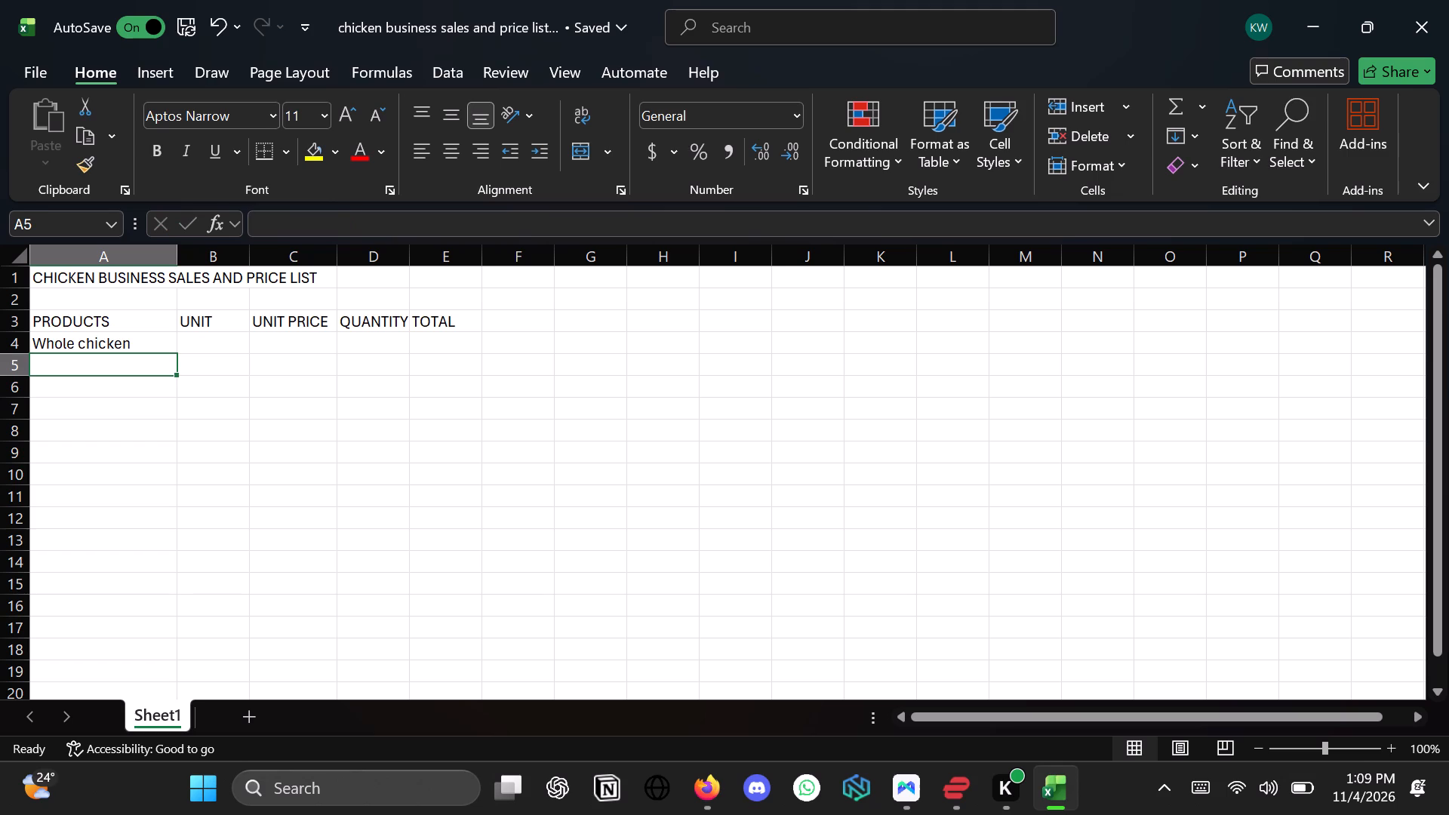
Enter the product Half chicken in cell A5.
key("h")
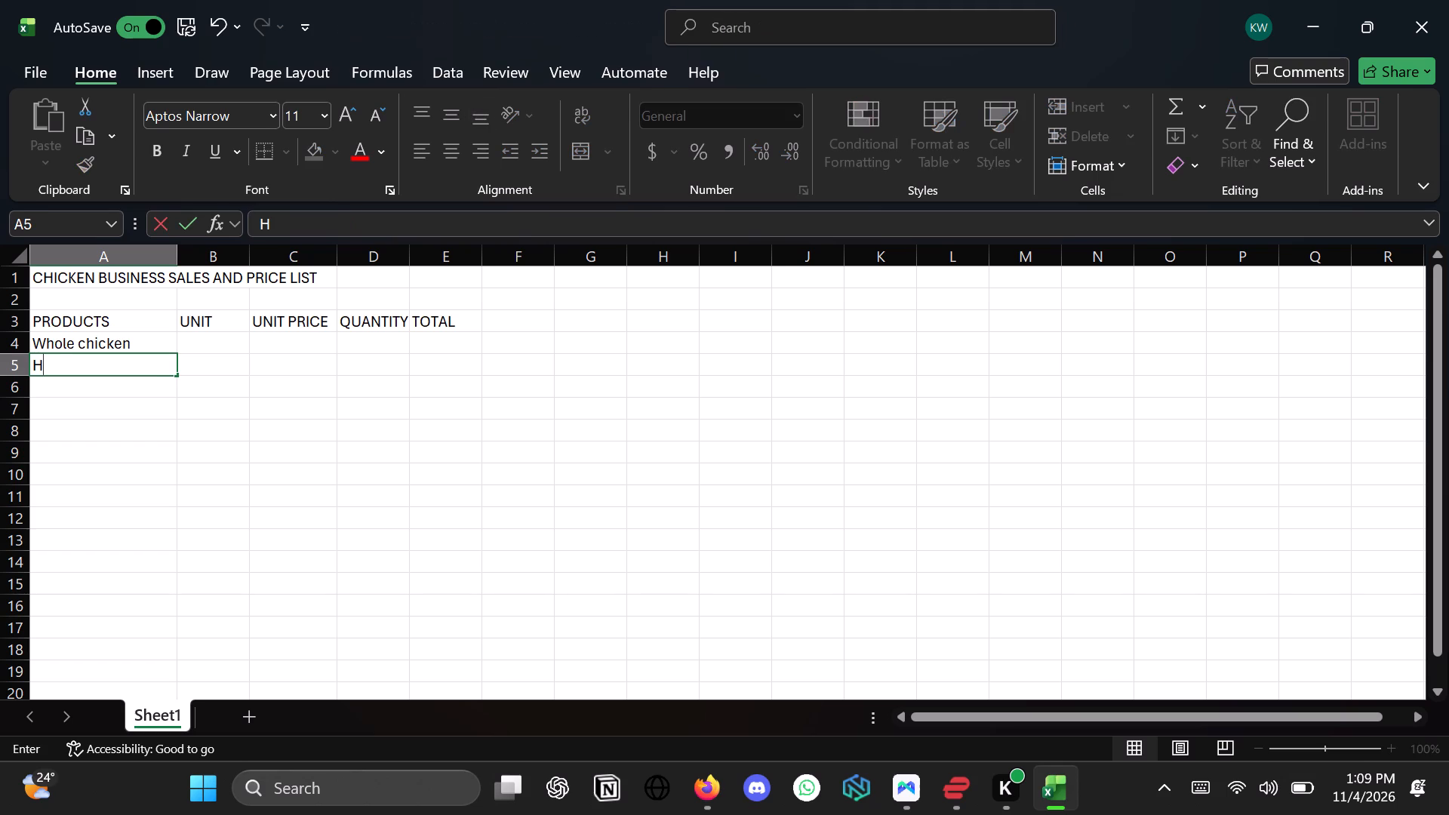
type("alf")
key("space")
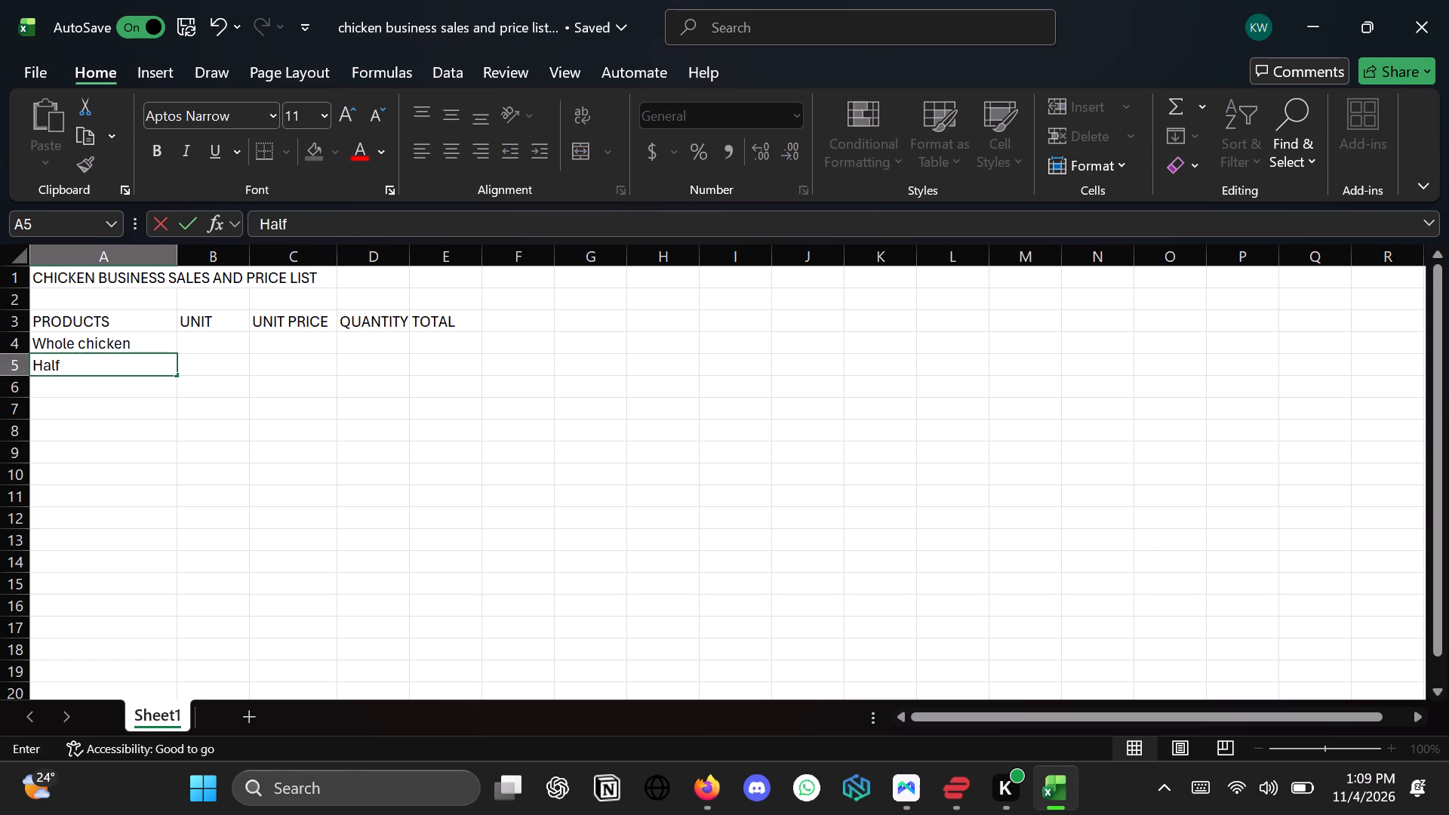
type("chicken")
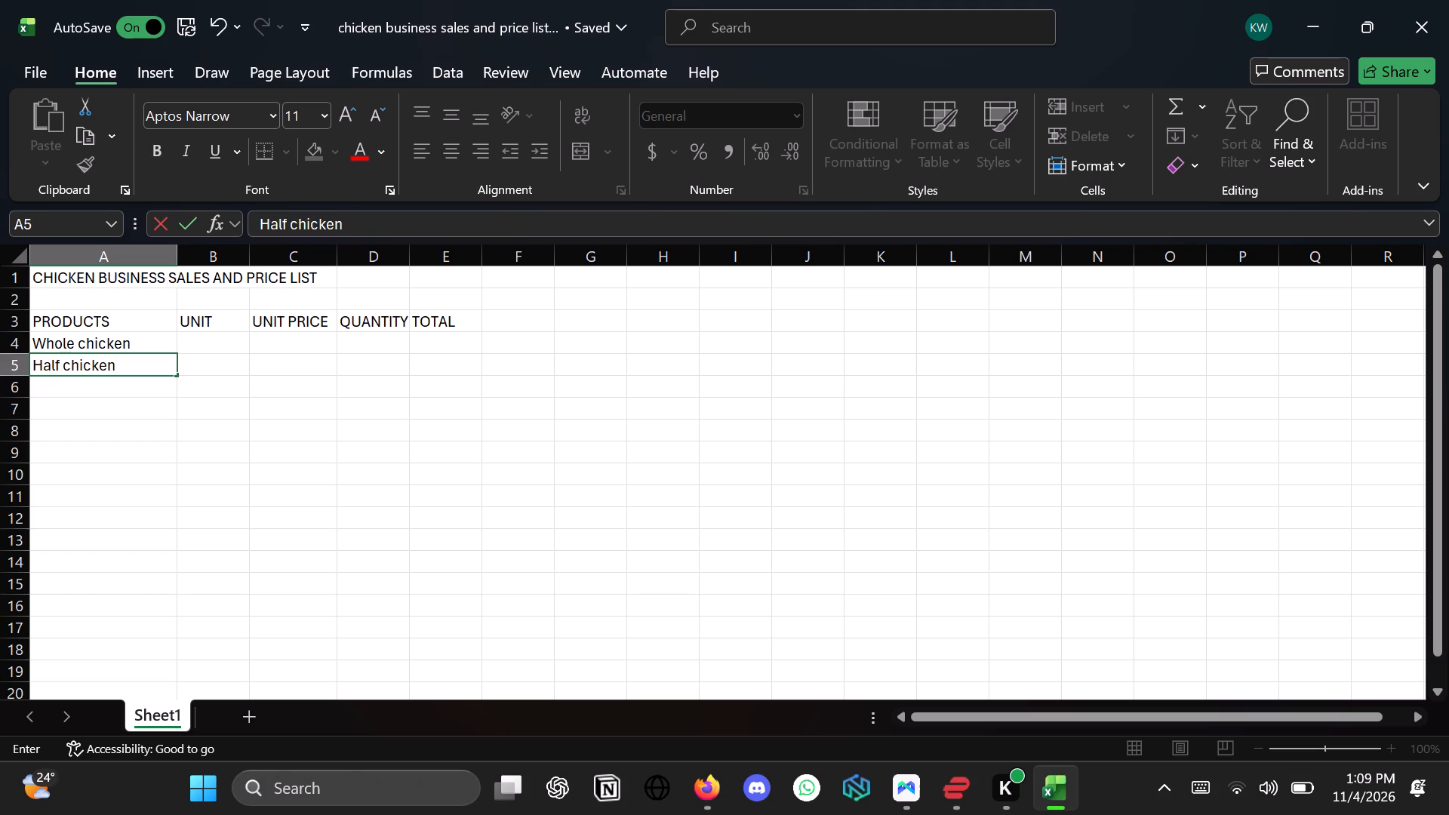
key("Return")
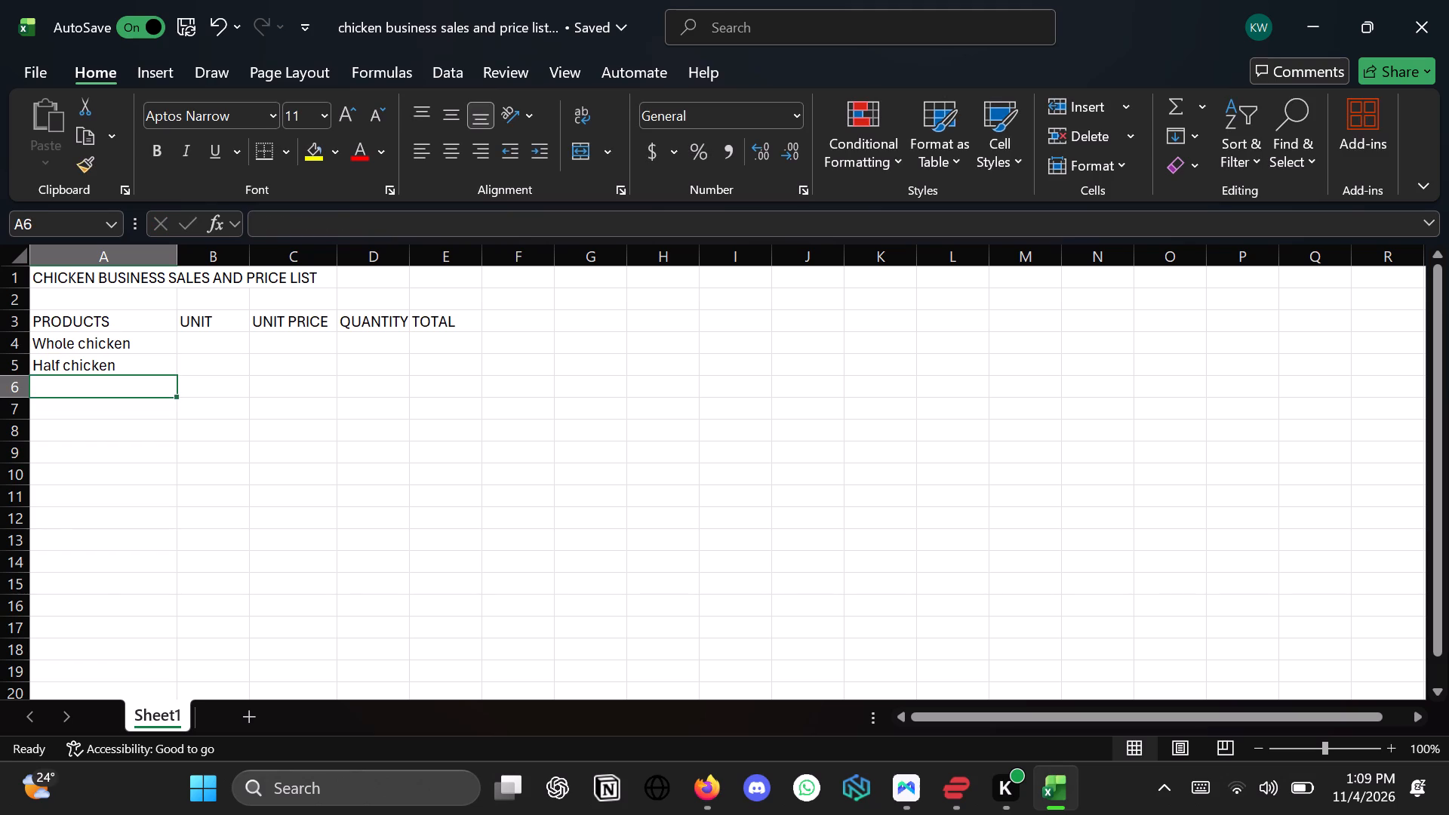
Enter the product Chicken breast in cell A6.
key("c")
type("hicken")
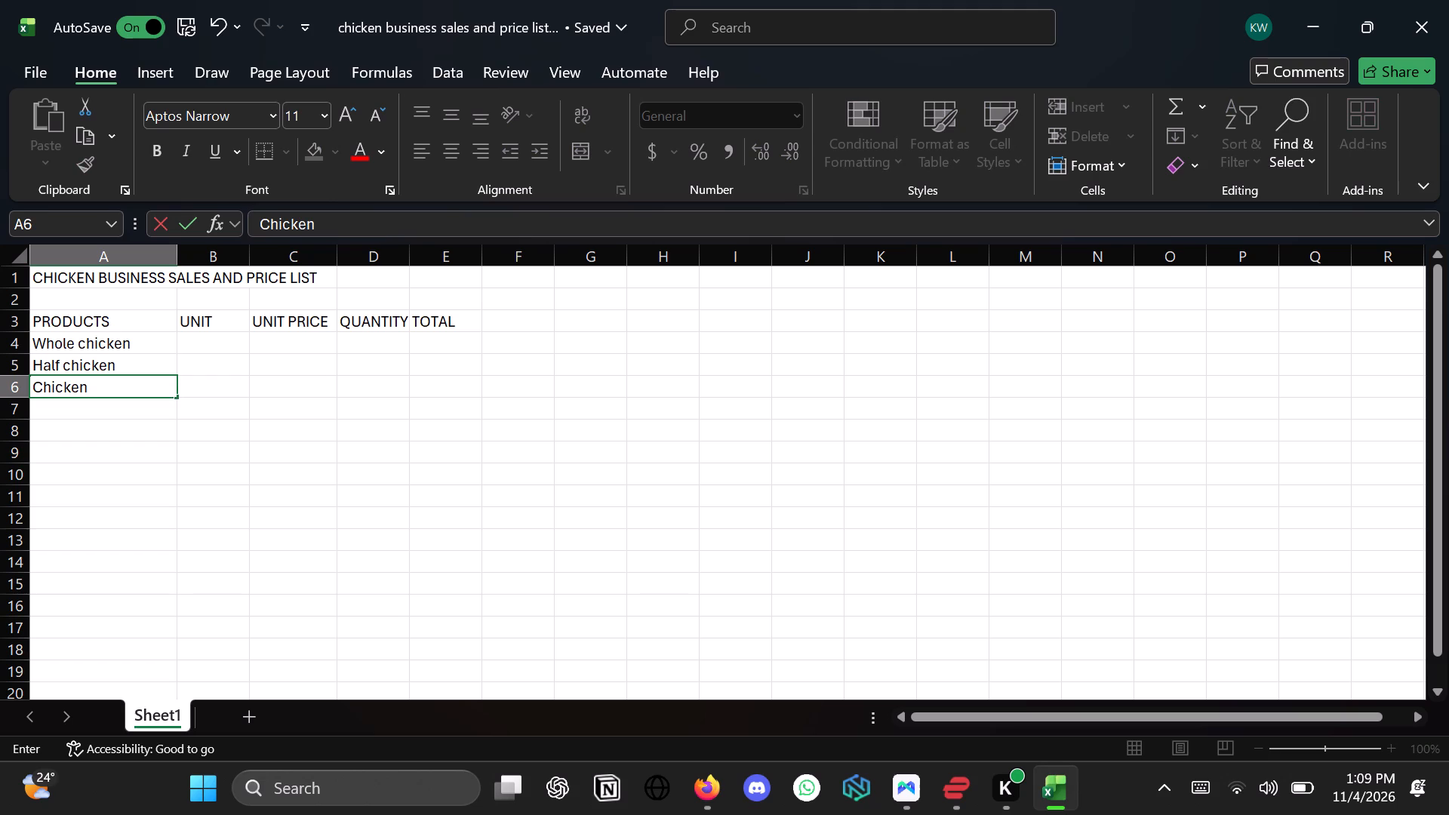
key("space")
type("breast")
key("Return")
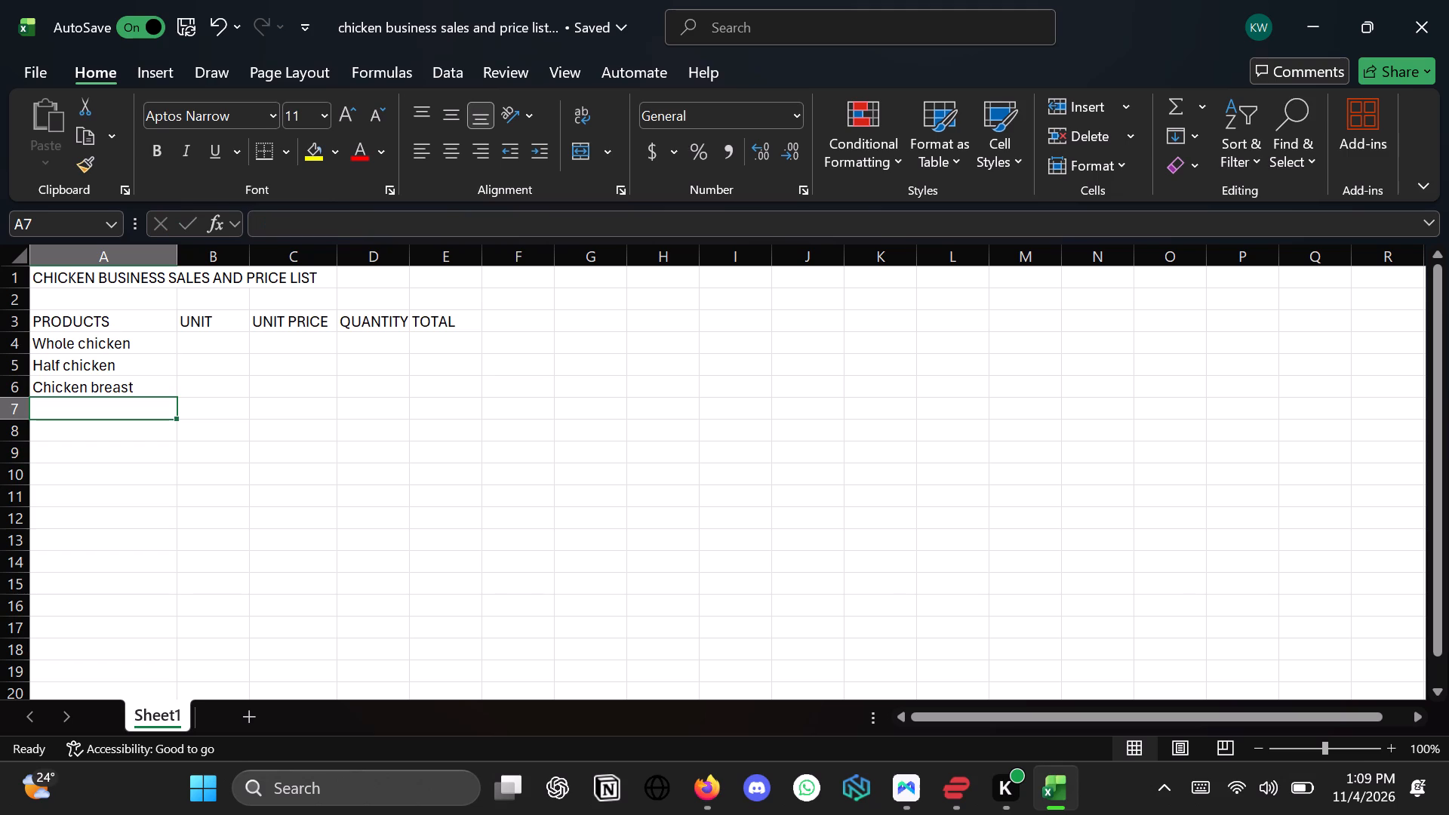
Enter the product Bonless thighs in cell A7.
key("b")
type("onless")
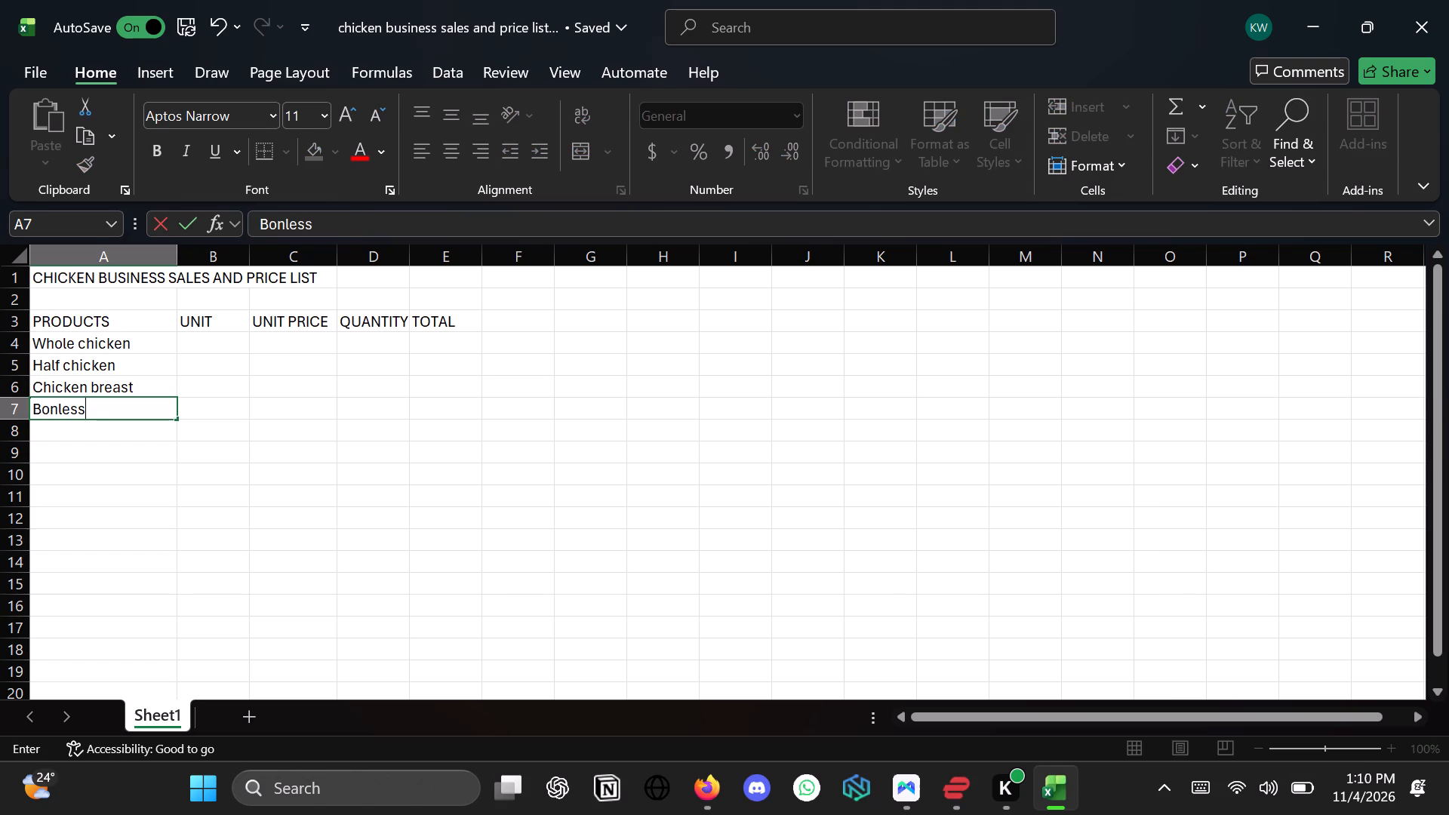
key("space")
type("thigns")
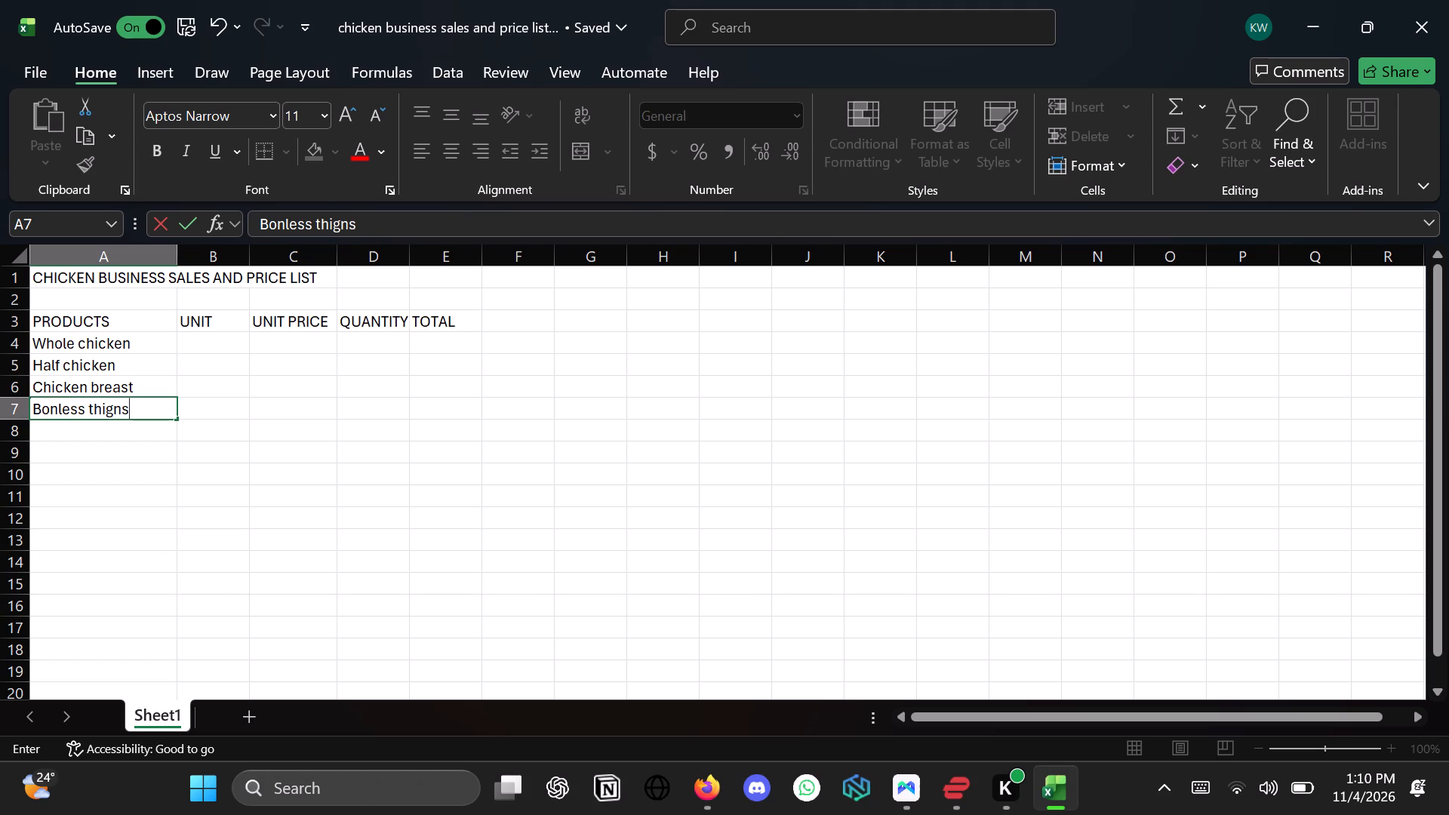
key("BackSpace")
key("BackSpace")
type("hs")
key("Return")
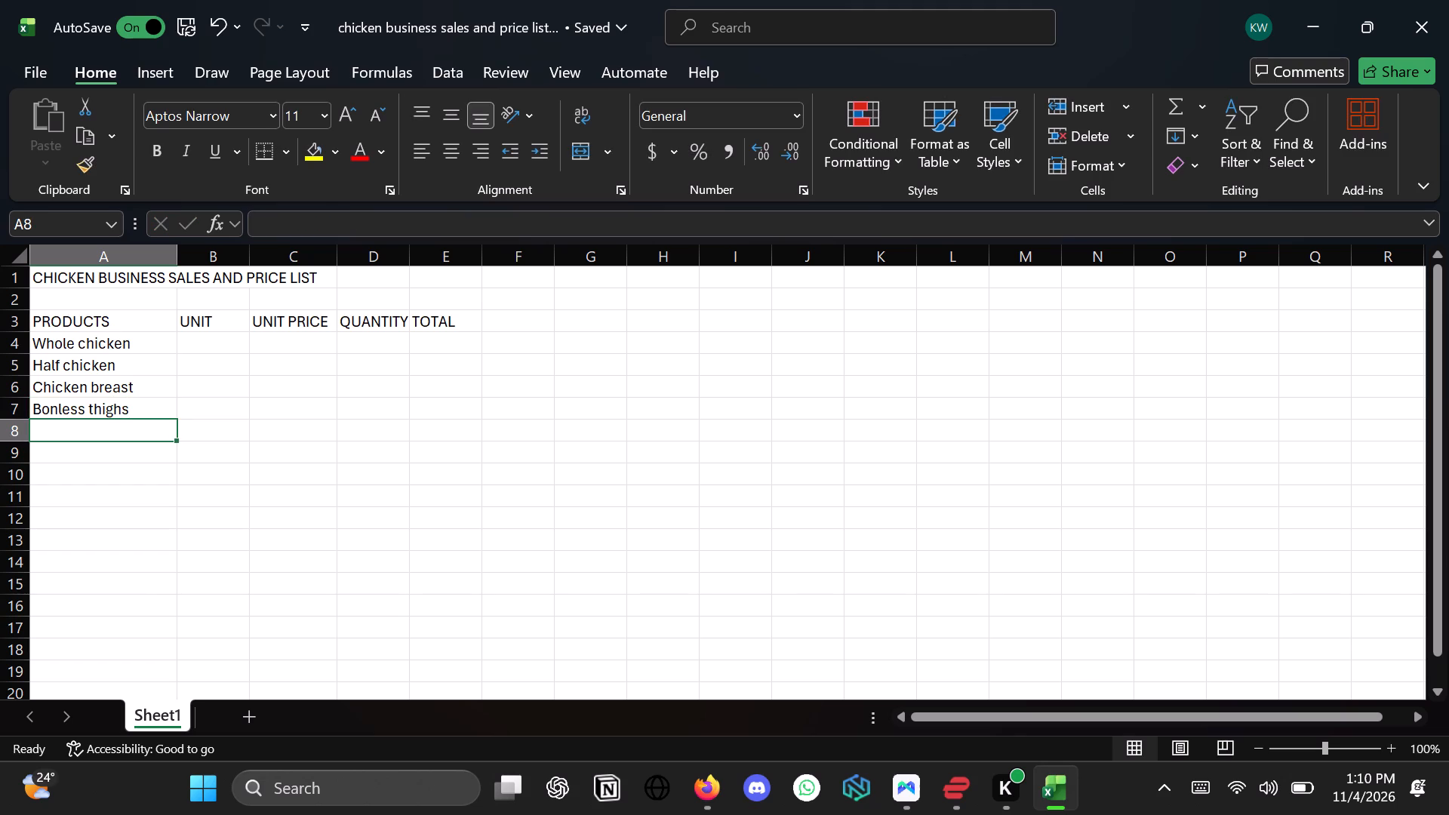
Enter Wins as the product name in cell A8.
key("w")
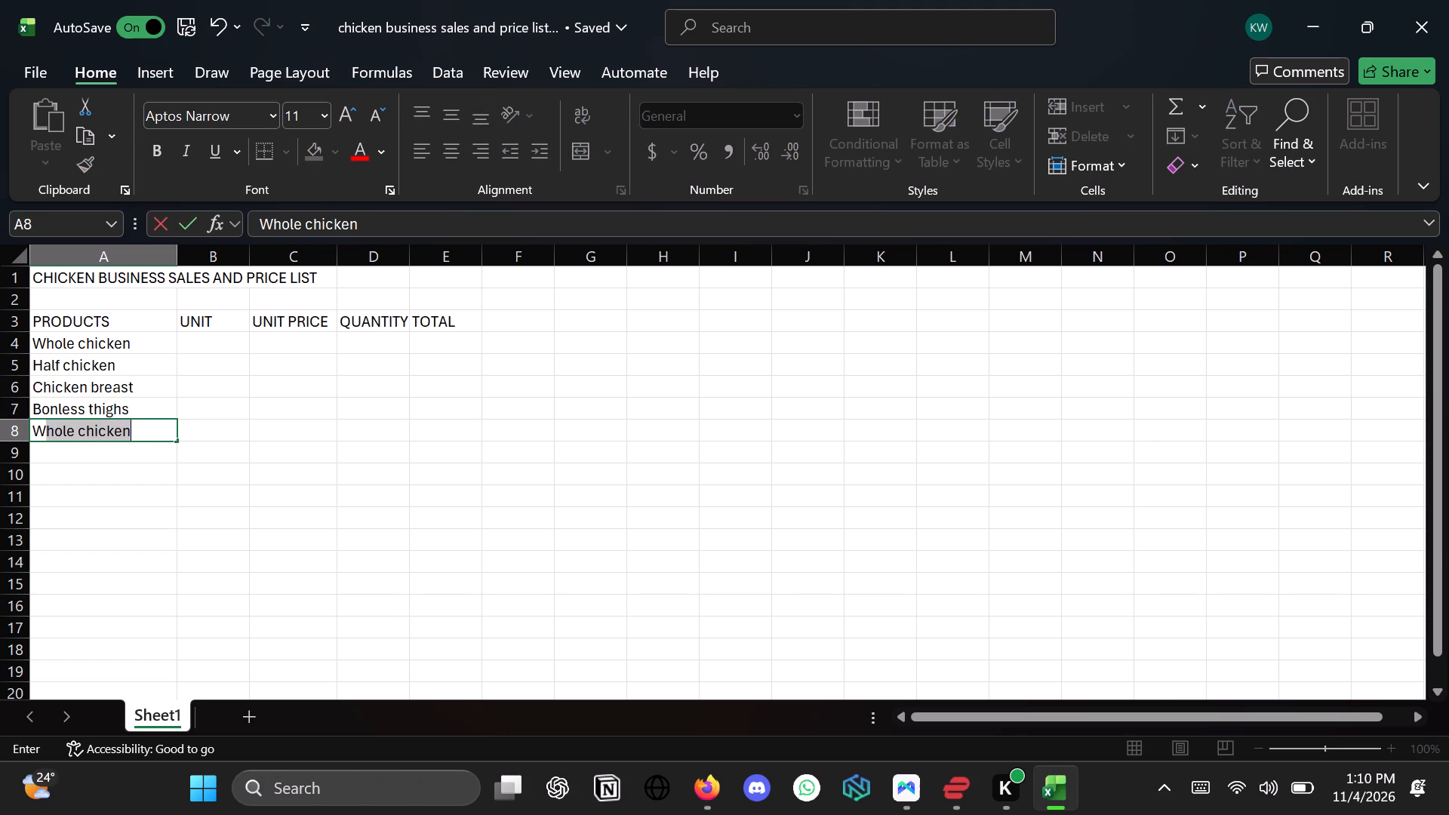
type("ins")
key("Return")
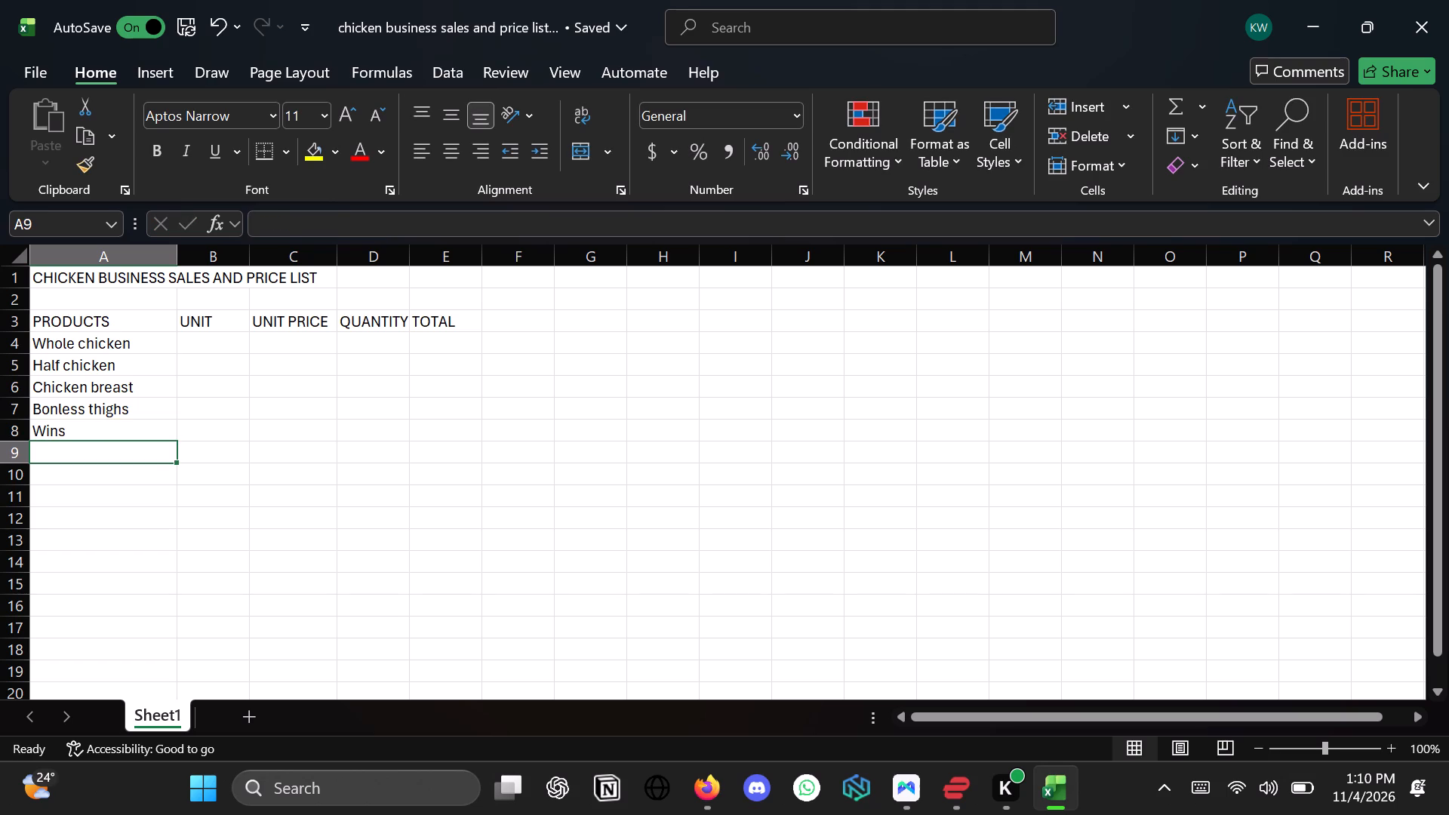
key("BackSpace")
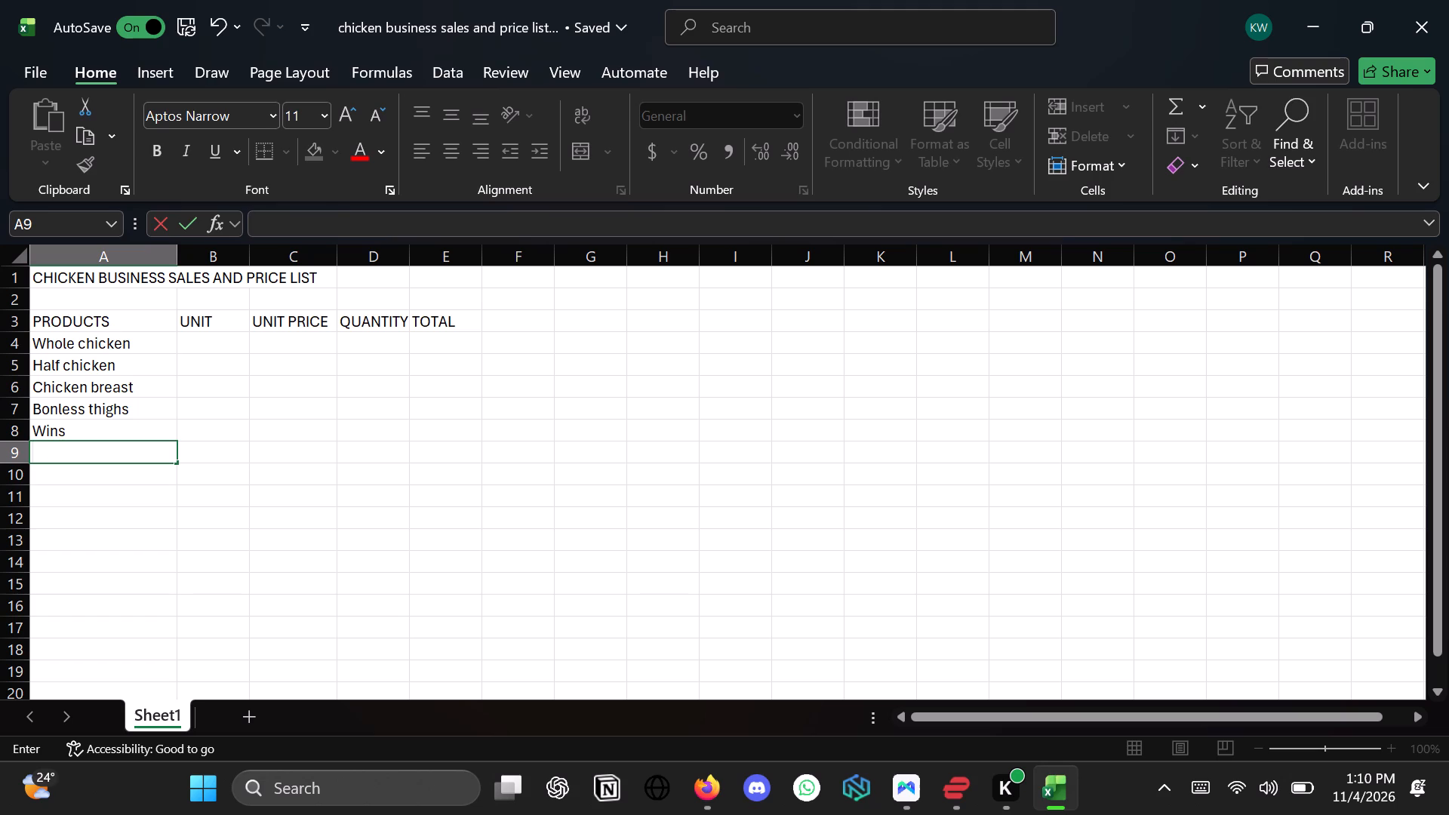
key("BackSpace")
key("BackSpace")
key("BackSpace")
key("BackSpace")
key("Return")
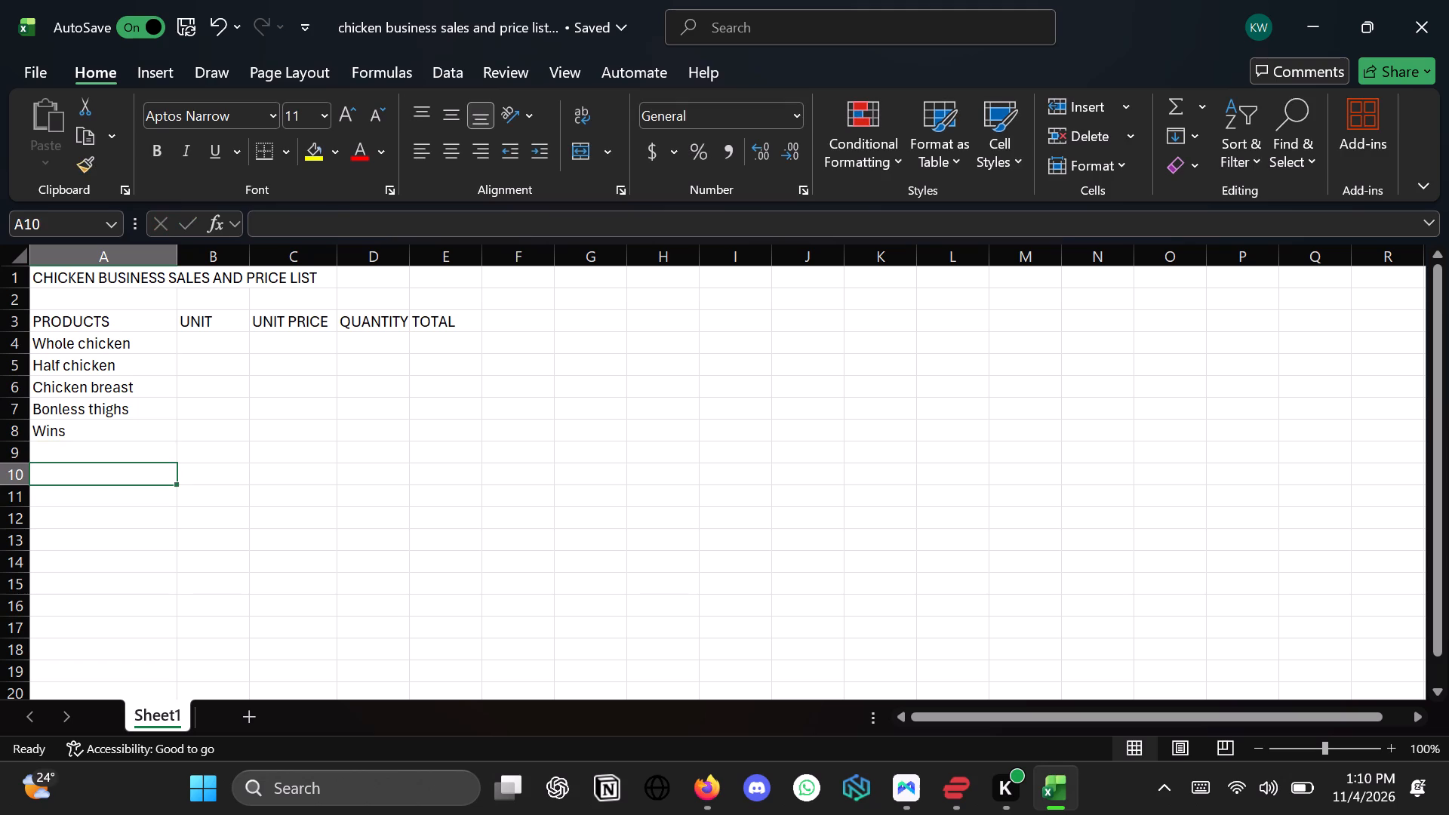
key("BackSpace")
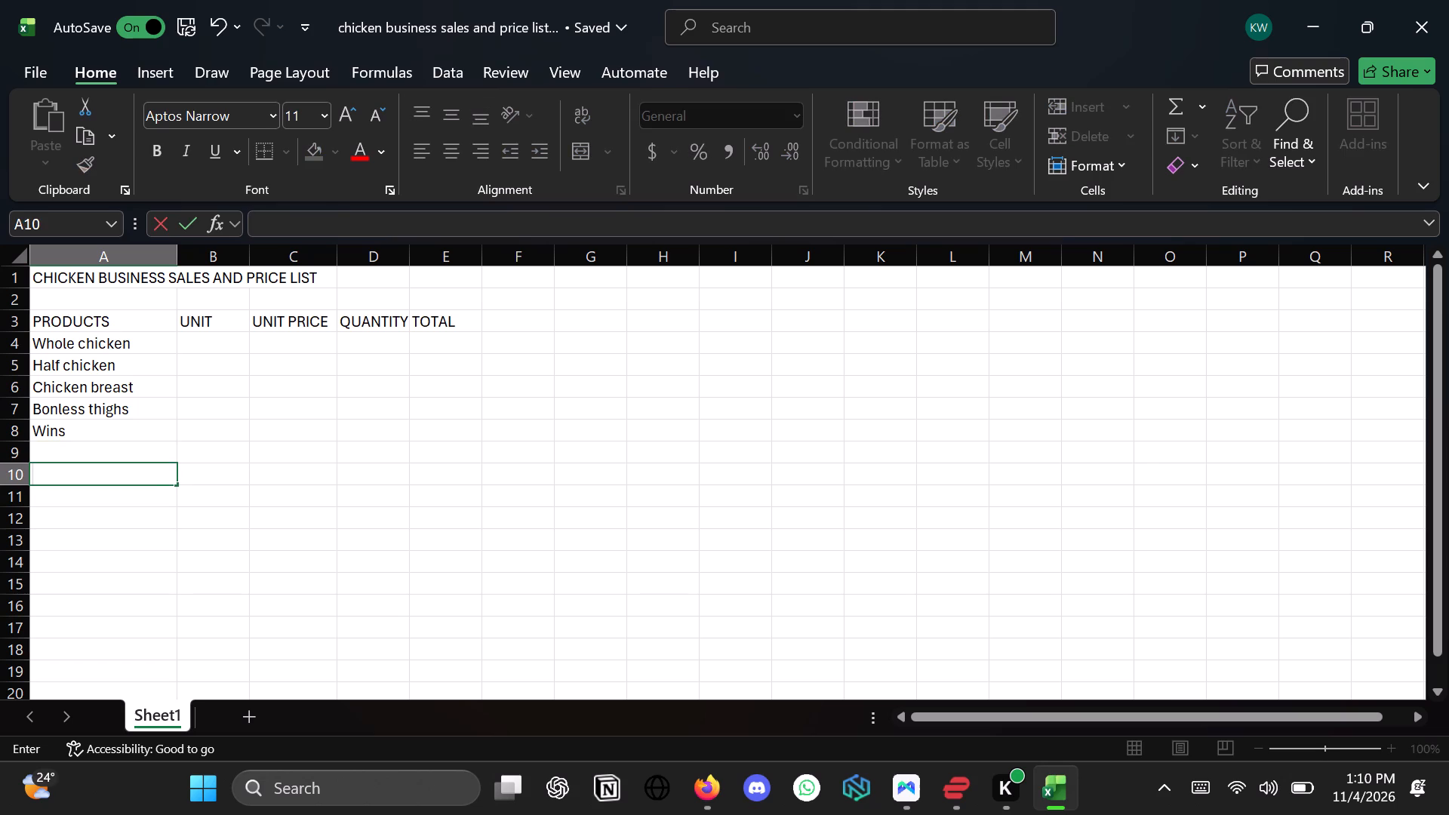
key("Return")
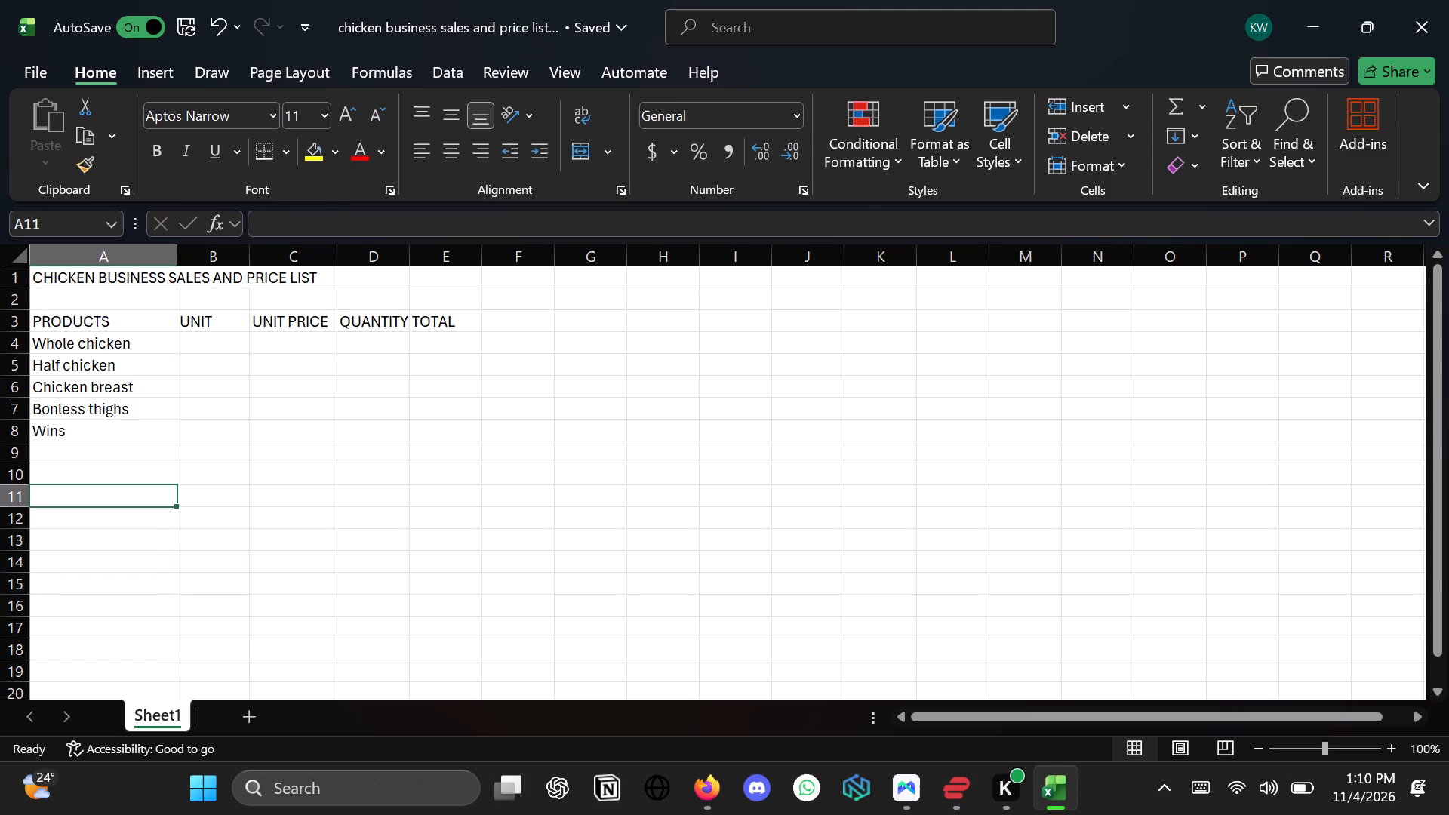
Select the product entry Wins in cell A8 for editing.
left_click(88, 435)
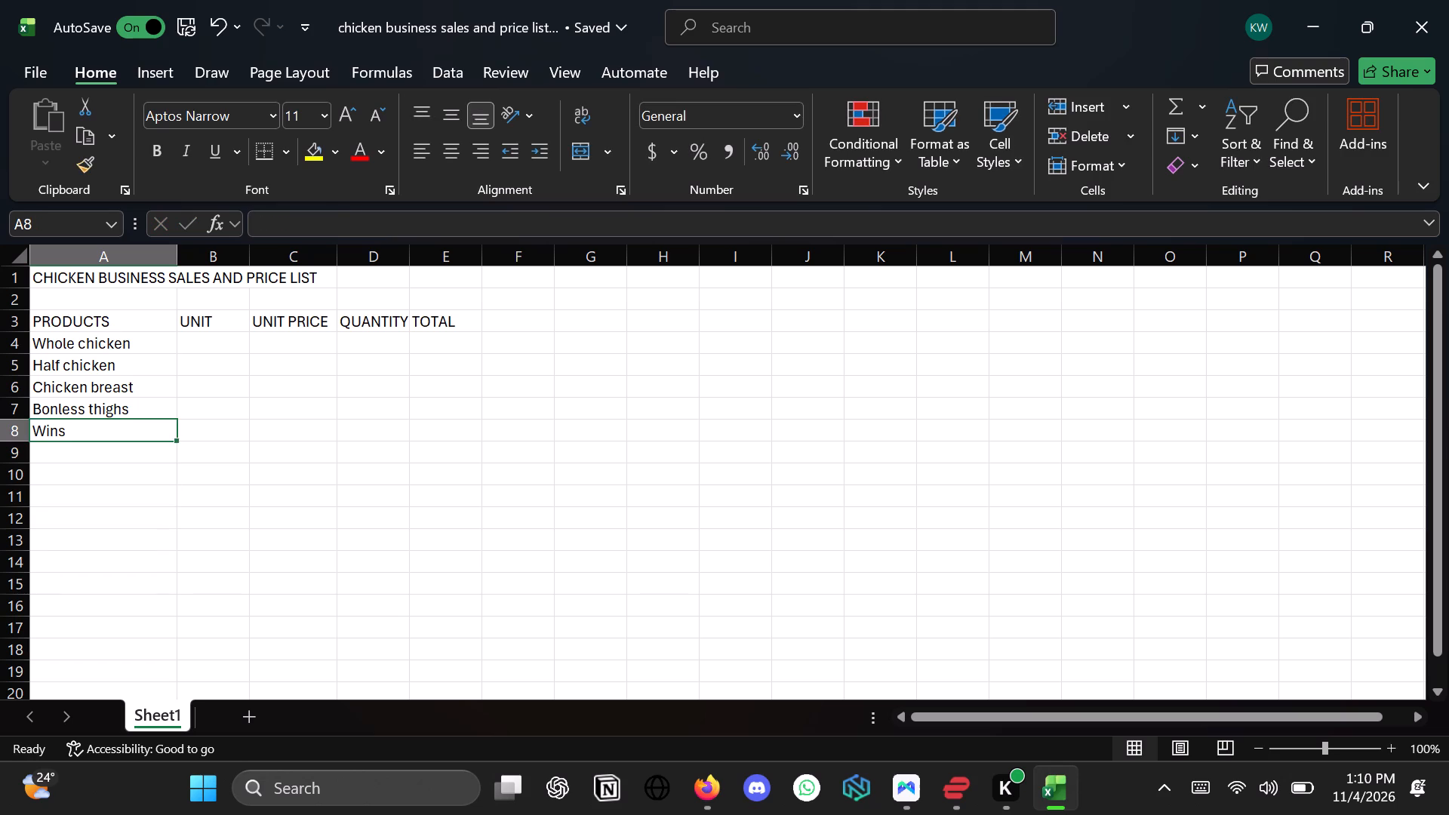
left_click(71, 426)
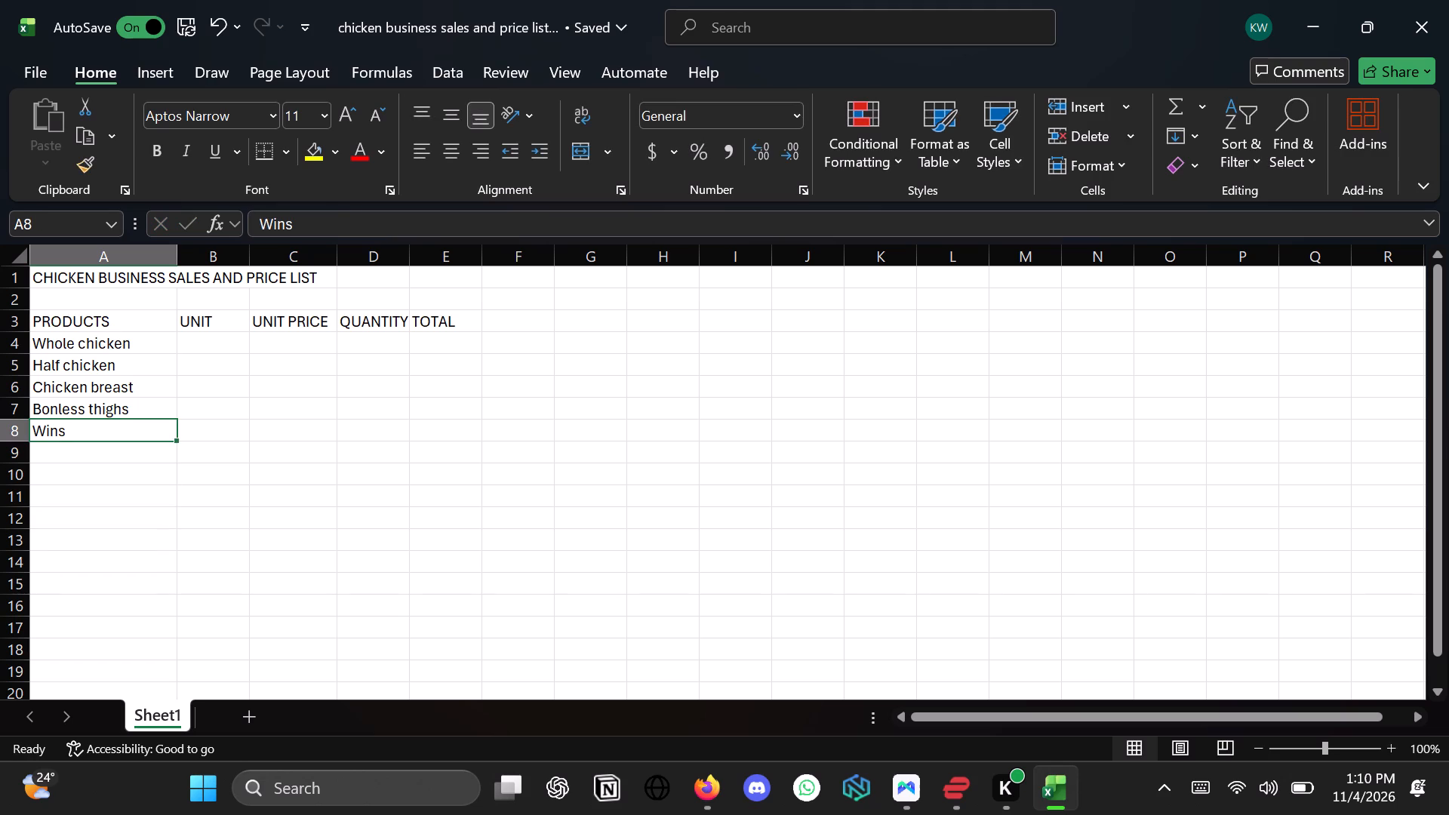
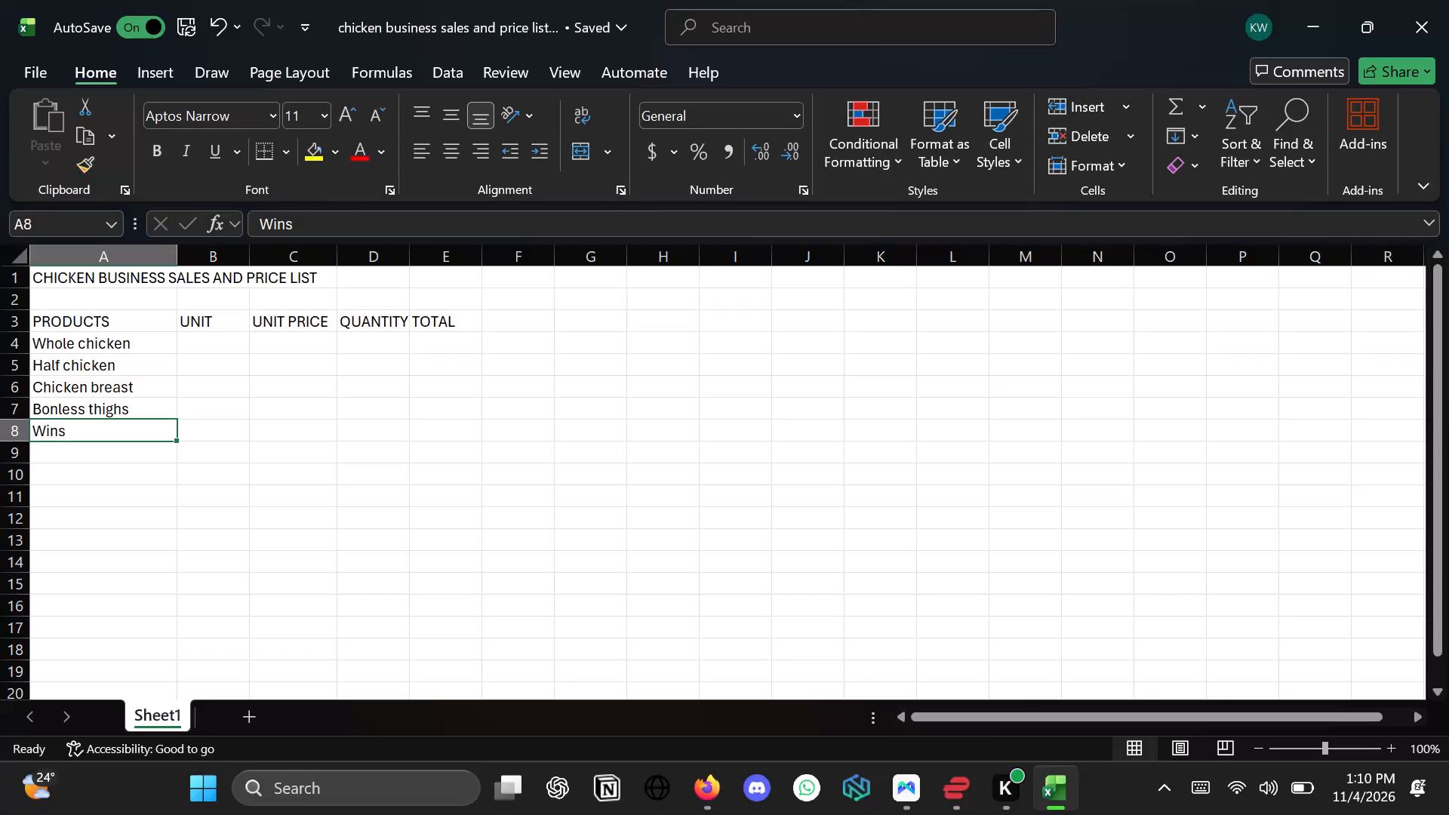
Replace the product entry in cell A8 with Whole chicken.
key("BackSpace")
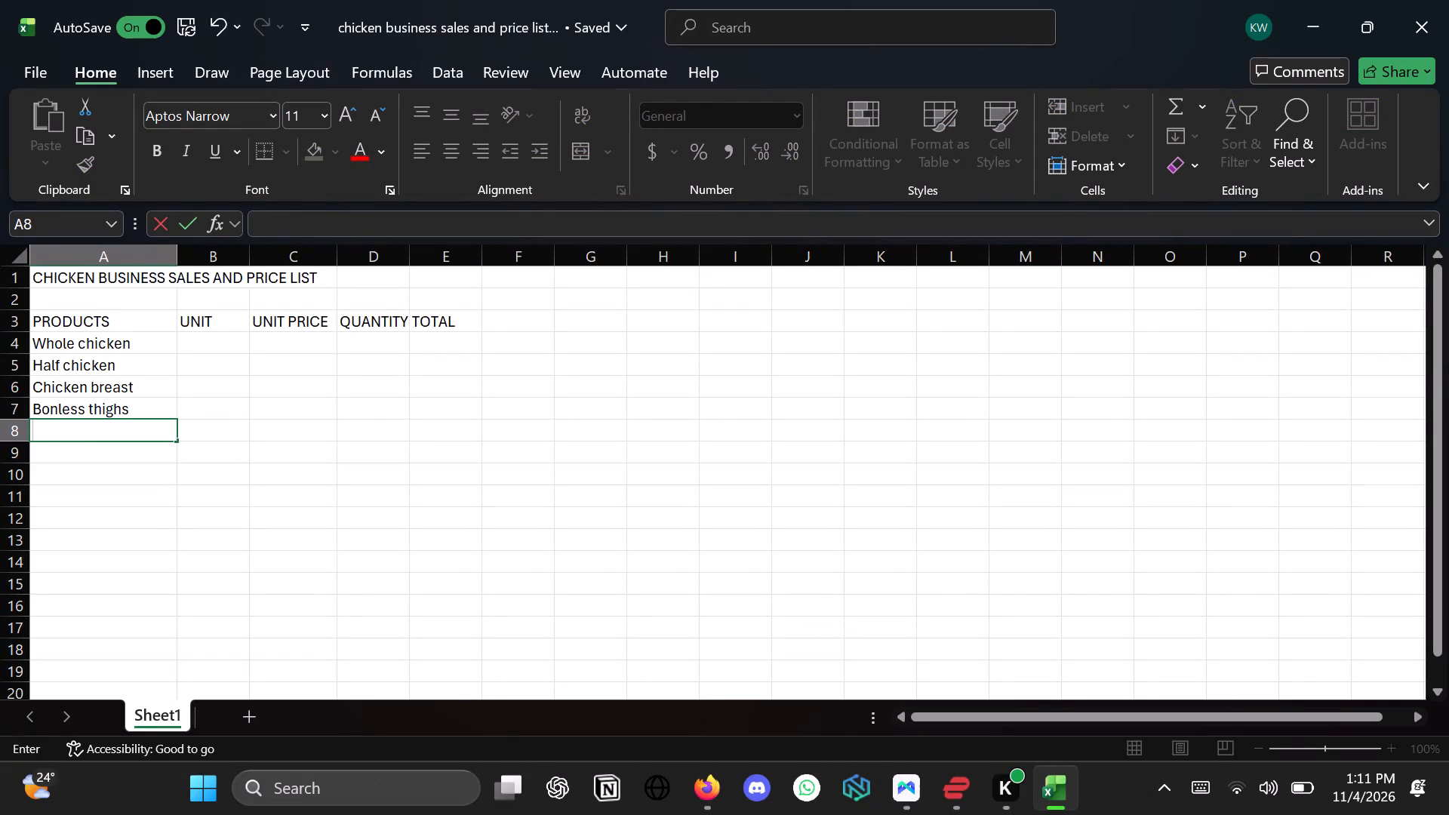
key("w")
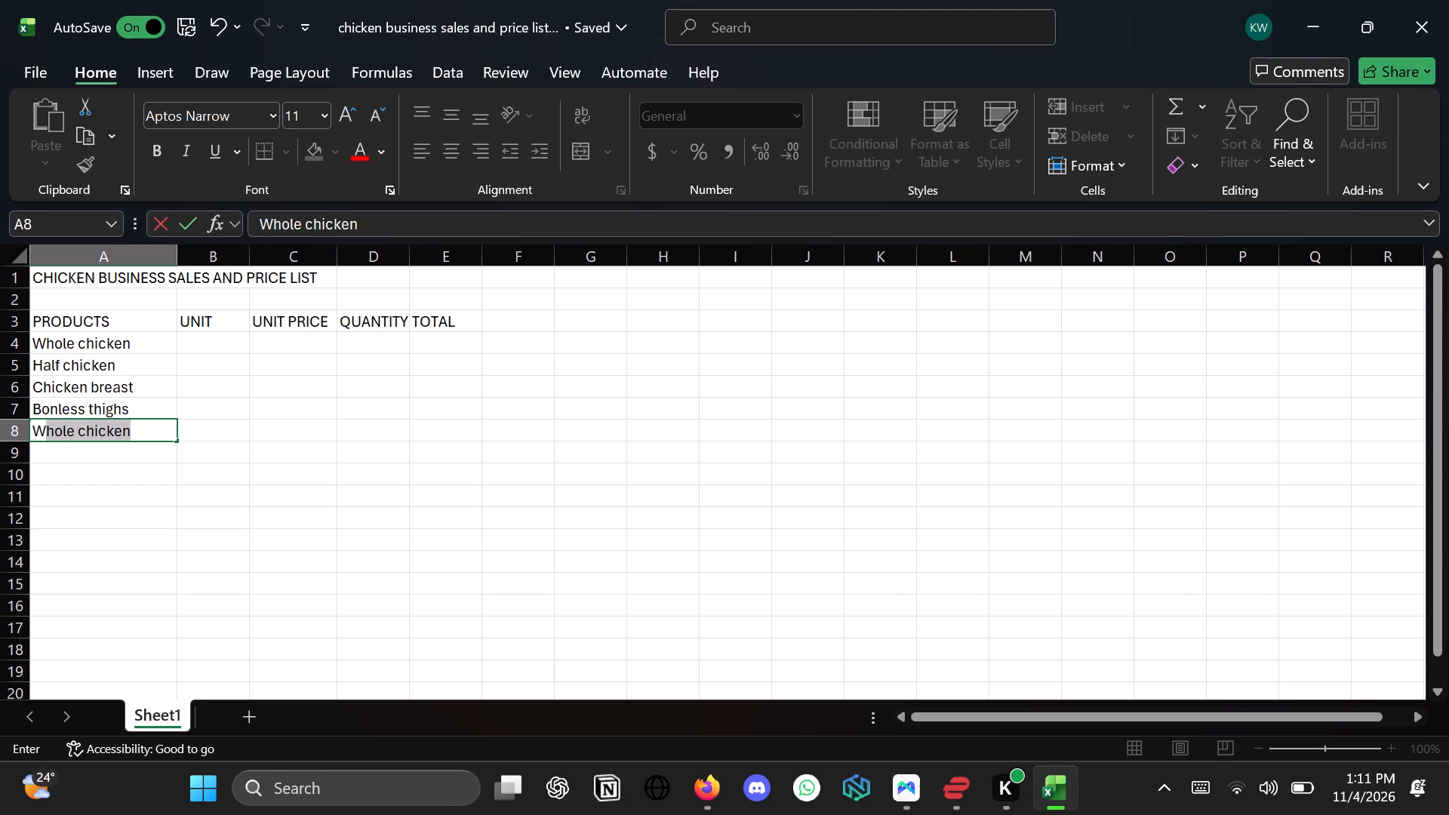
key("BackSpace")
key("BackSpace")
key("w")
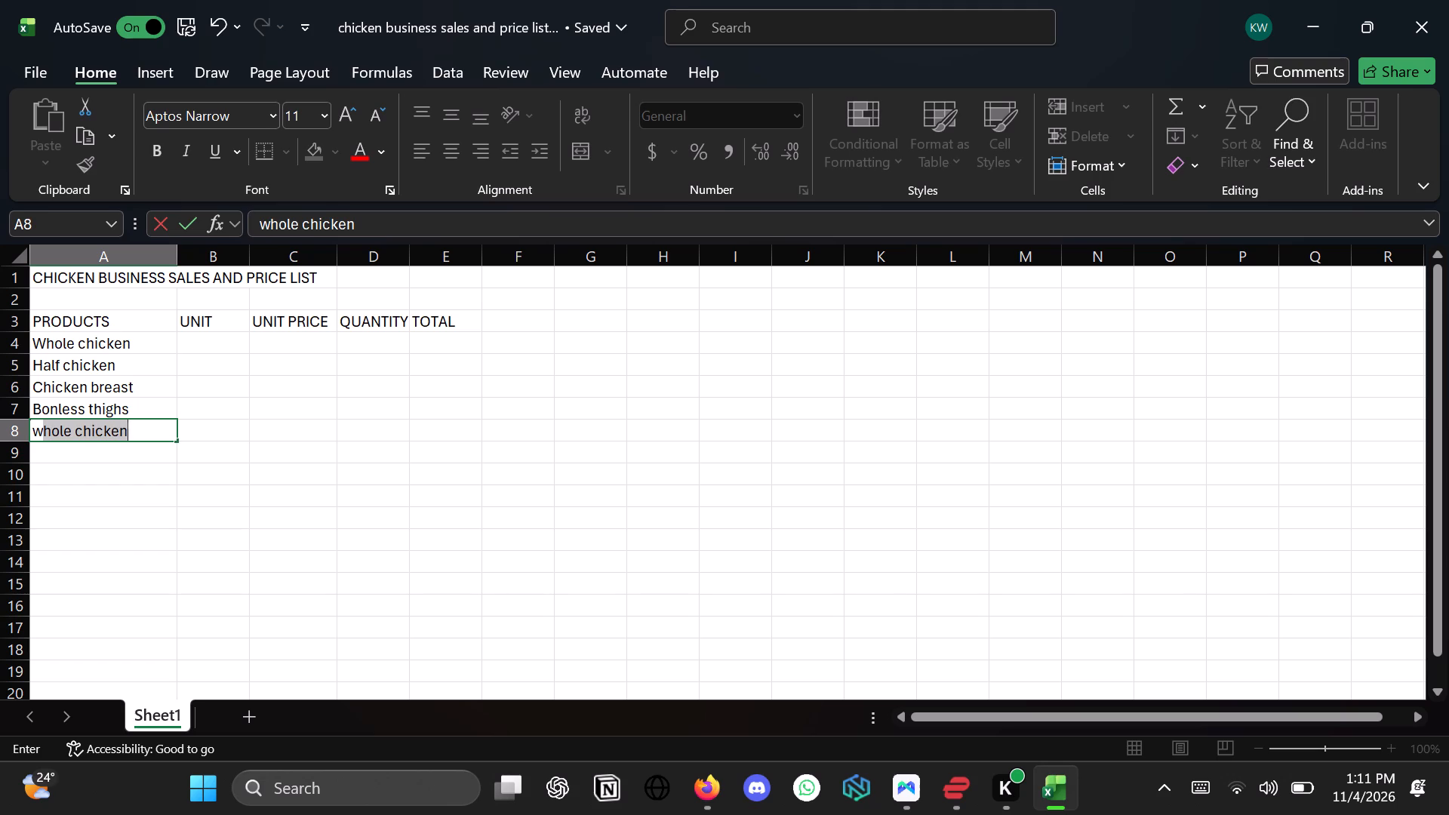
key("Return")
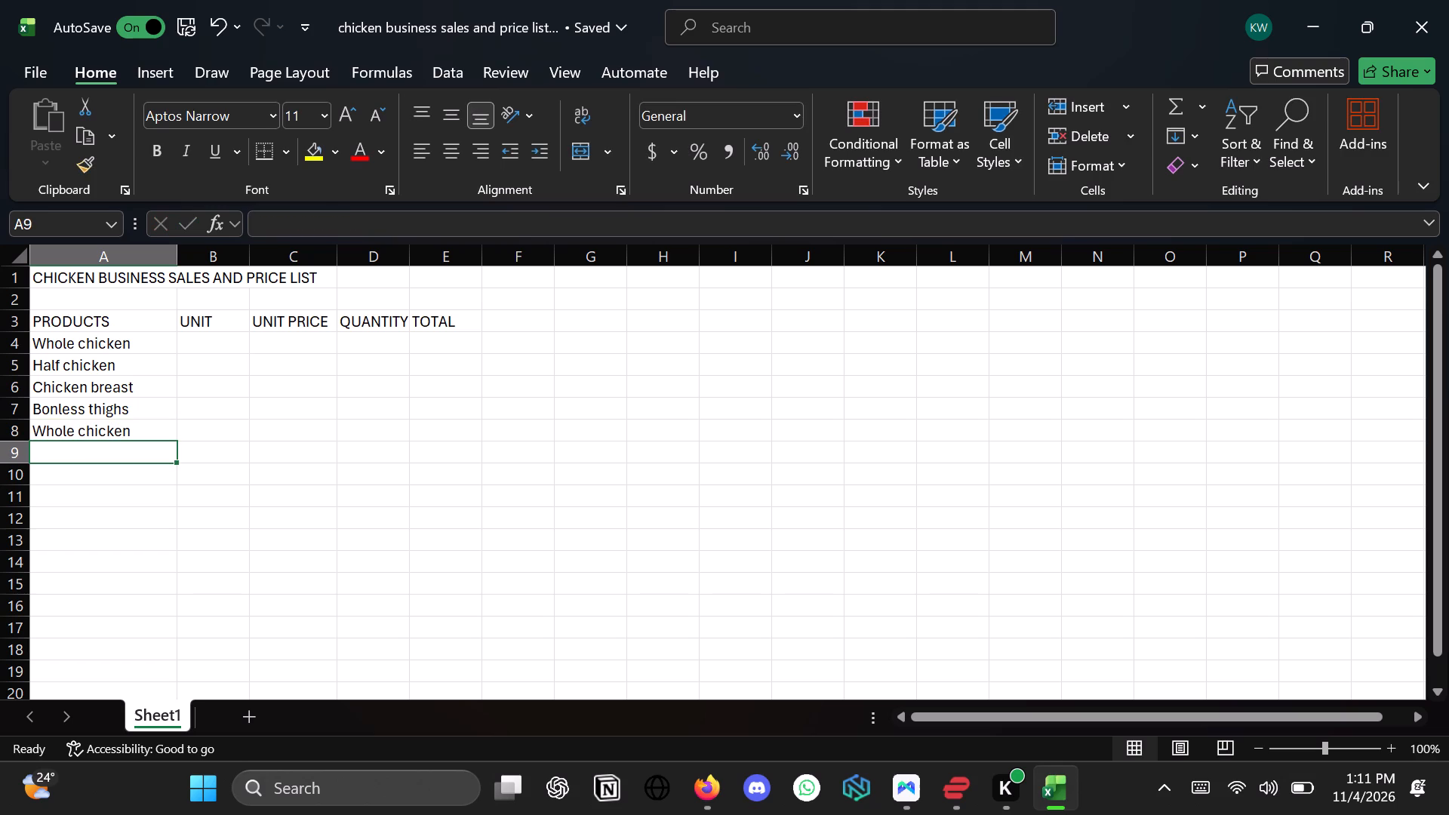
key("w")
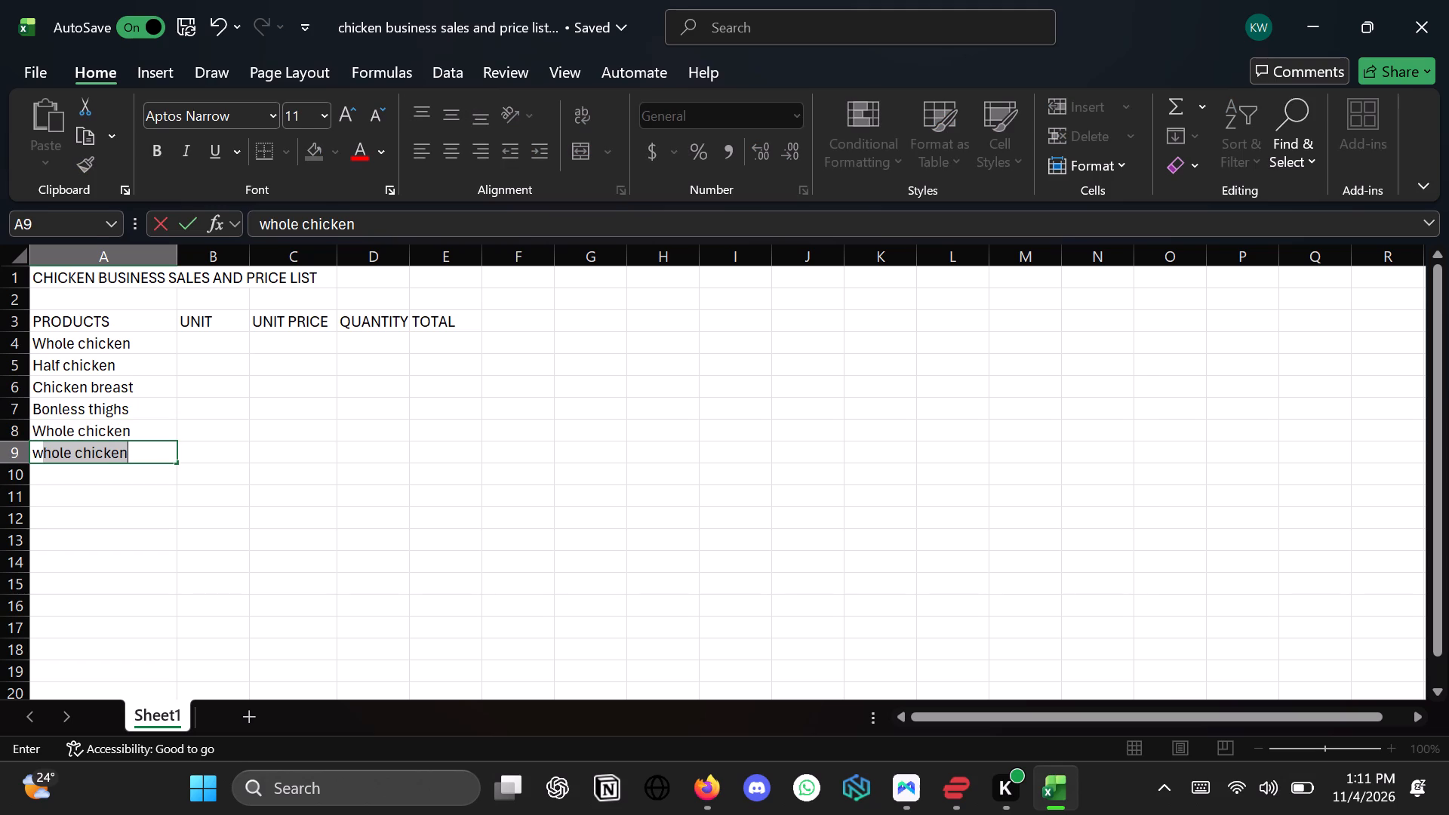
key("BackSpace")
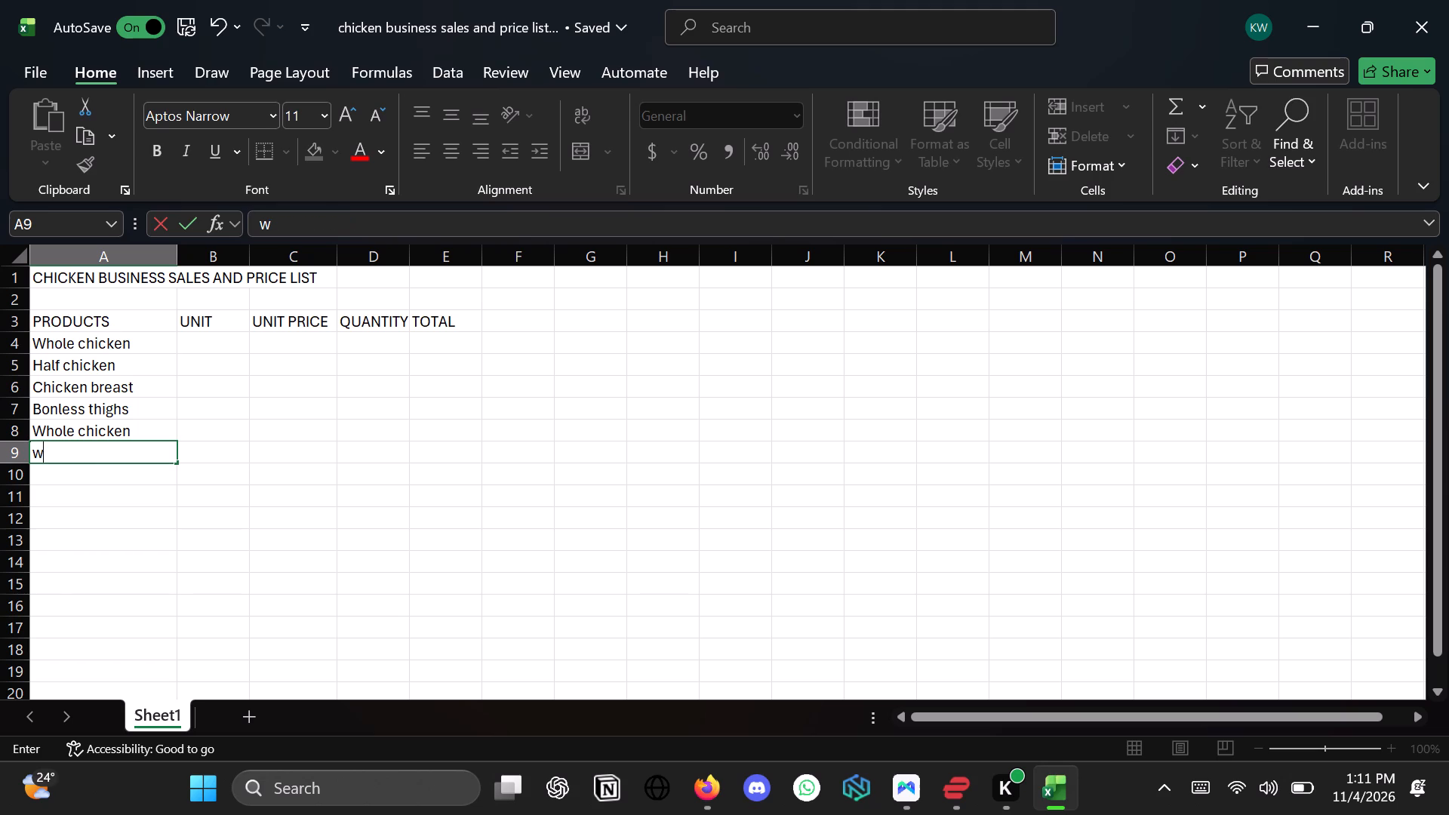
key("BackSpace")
Replace the product entry in cell A8 with Drum sticks.
left_click(142, 431)
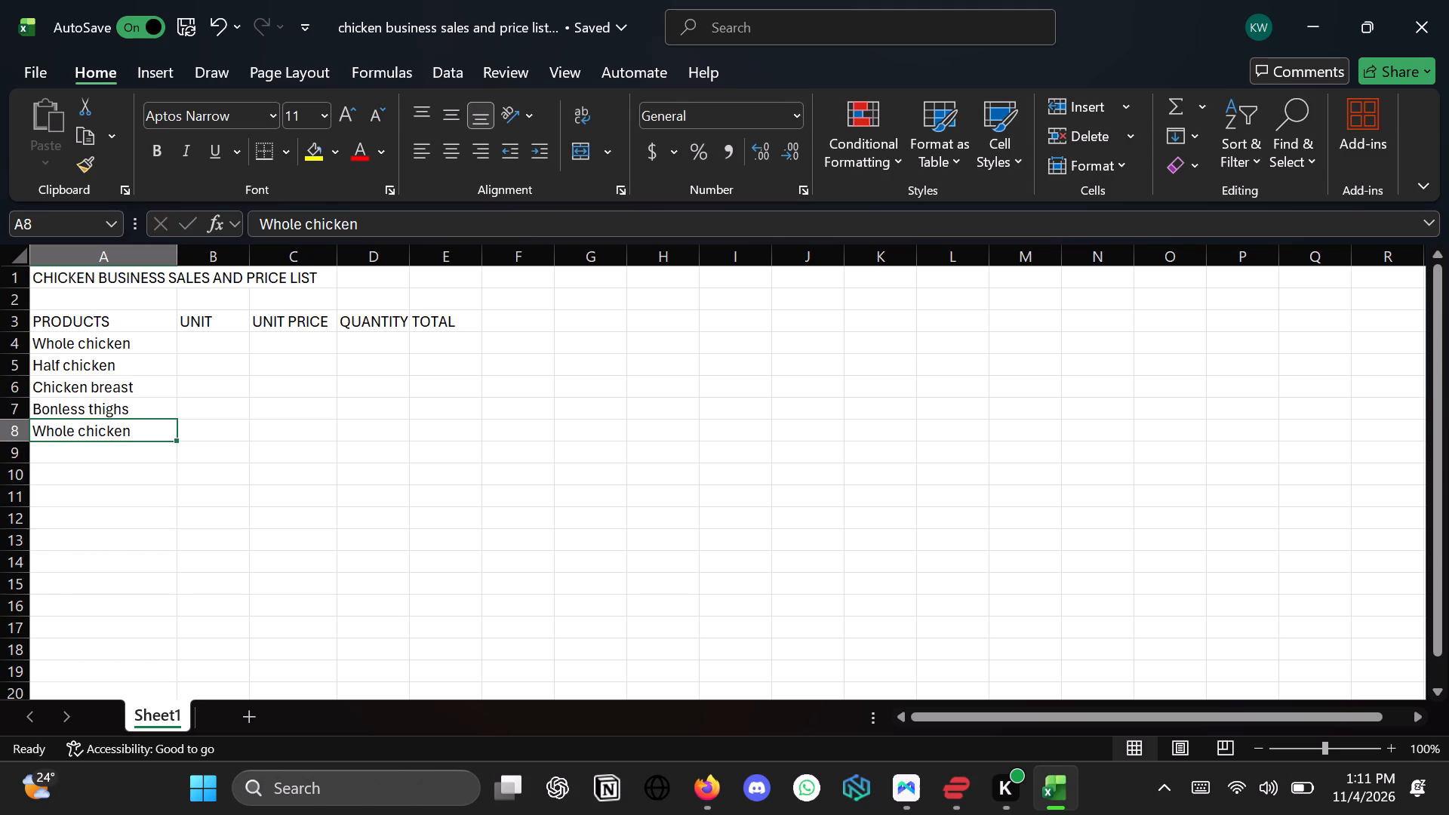
key("BackSpace")
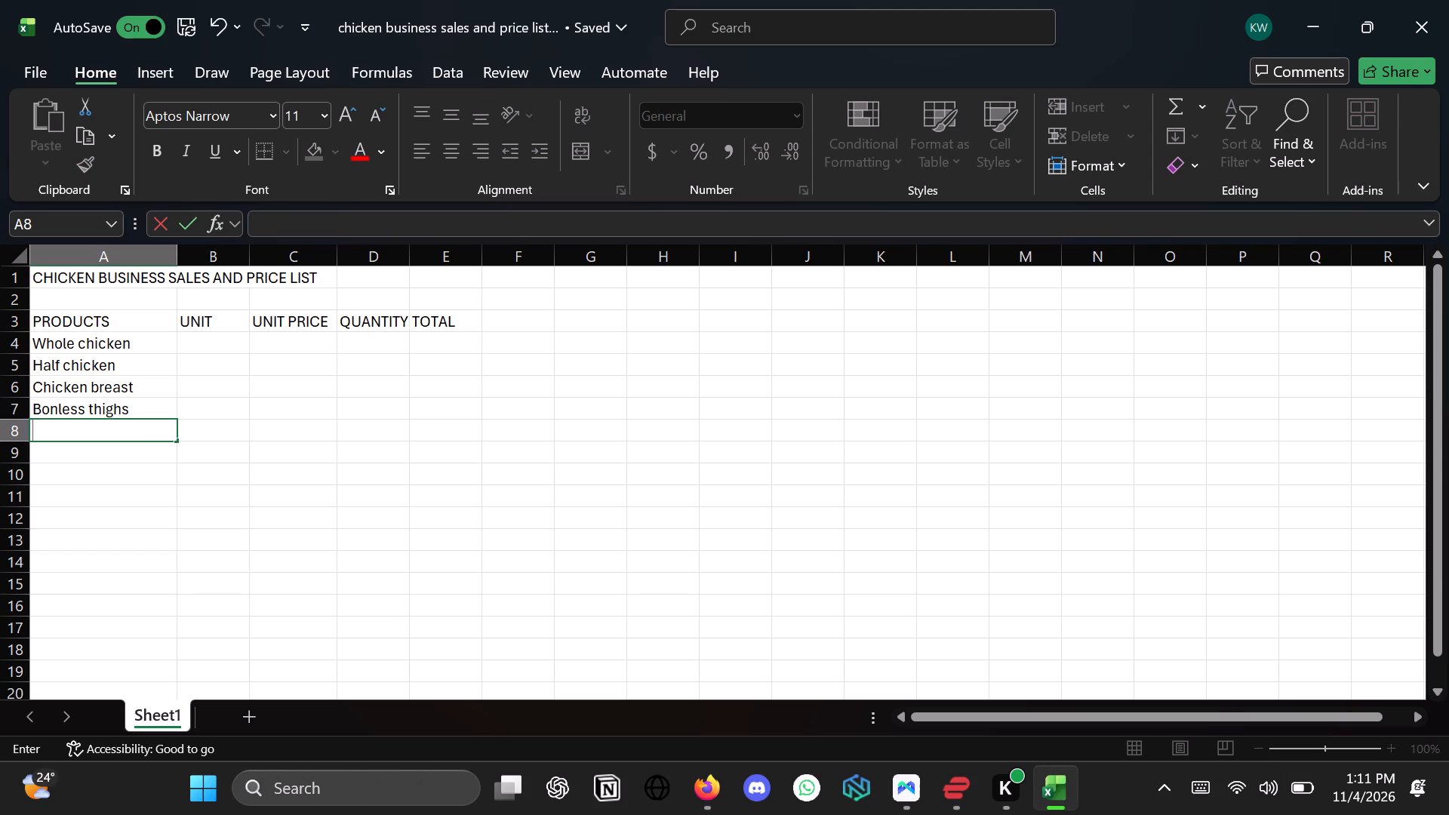
key("w")
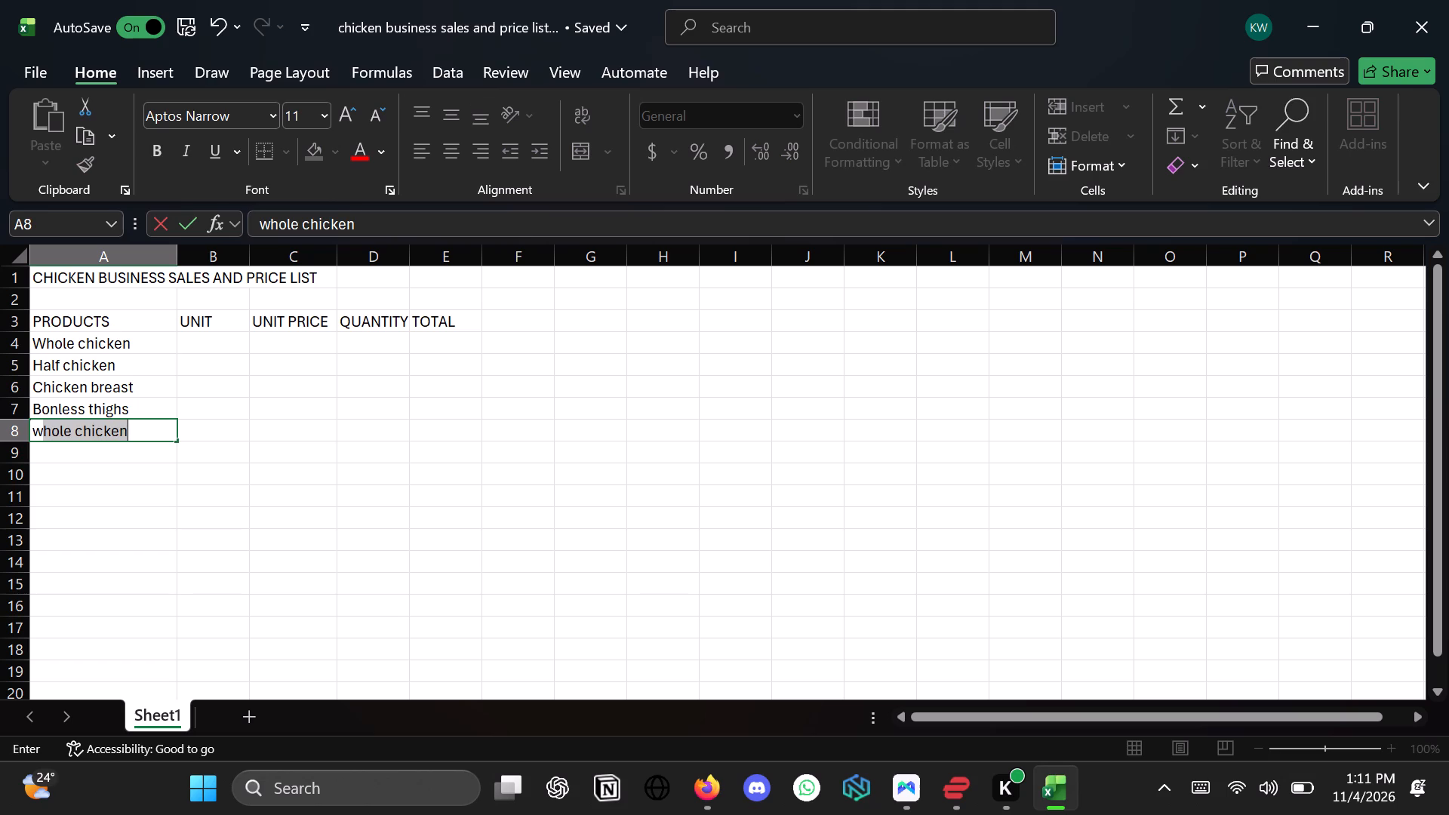
key("BackSpace")
key("BackSpace")
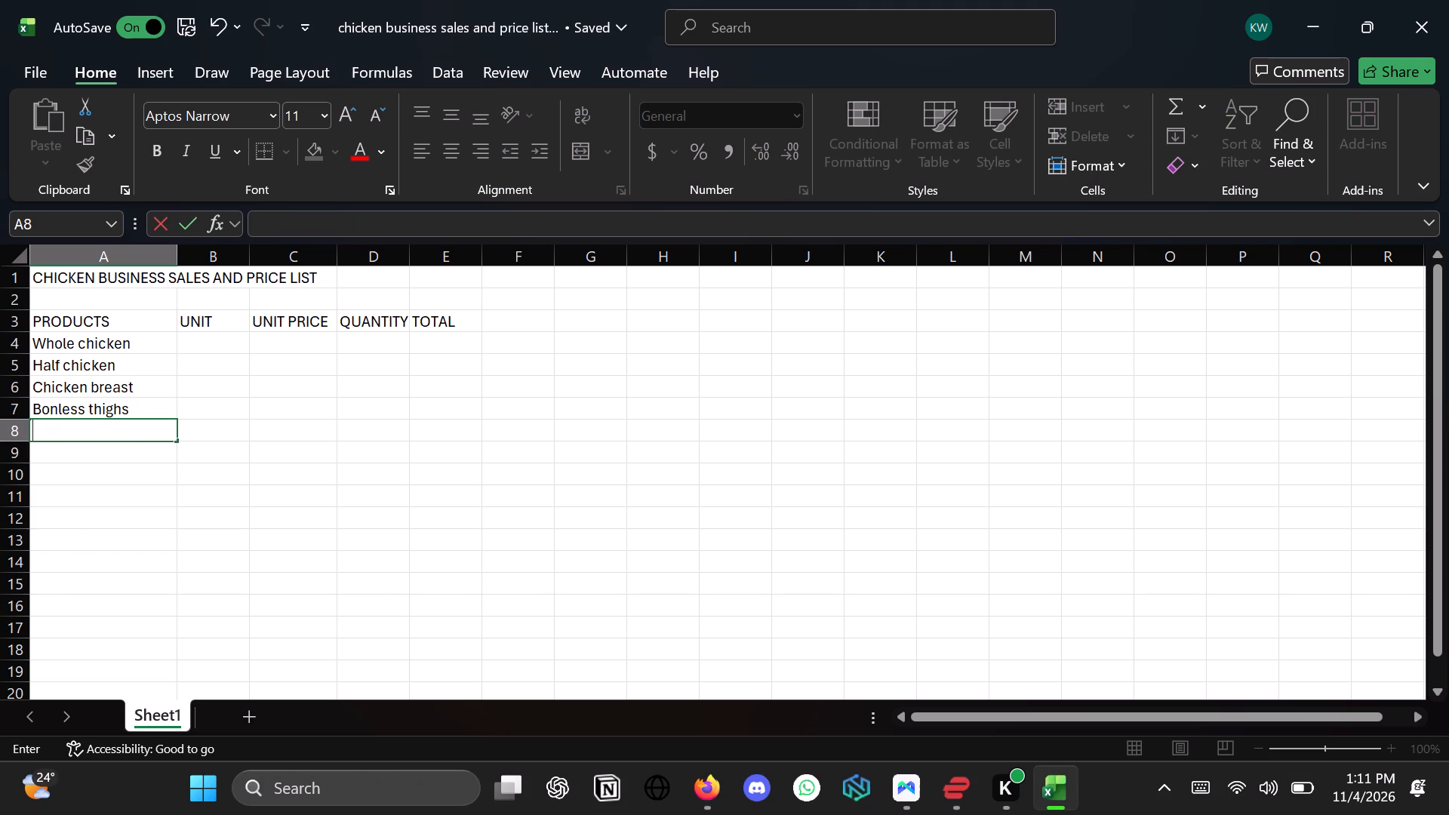
key("w")
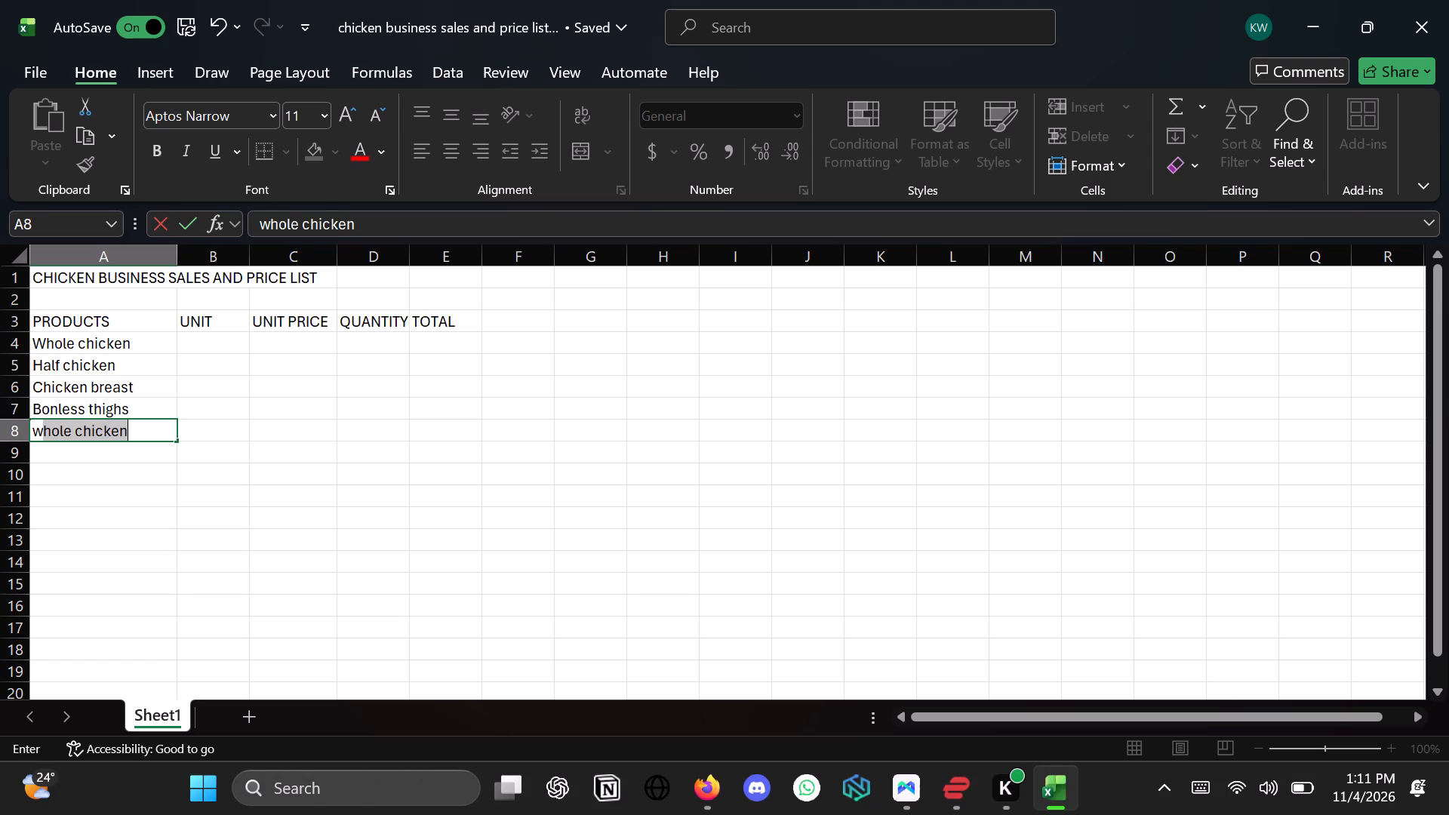
key("BackSpace")
key("BackSpace")
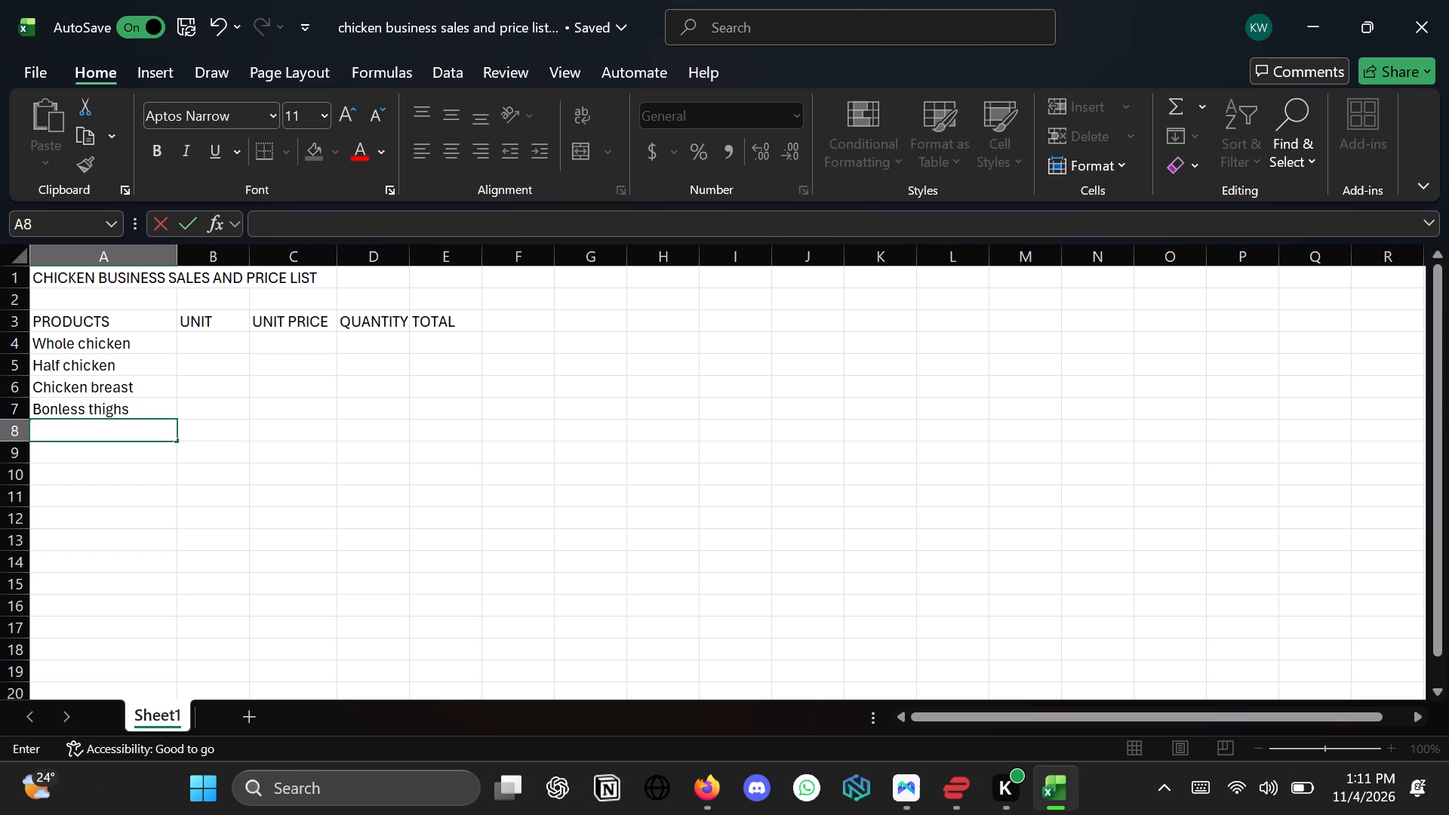
key("a")
key("BackSpace")
key("d")
key("r")
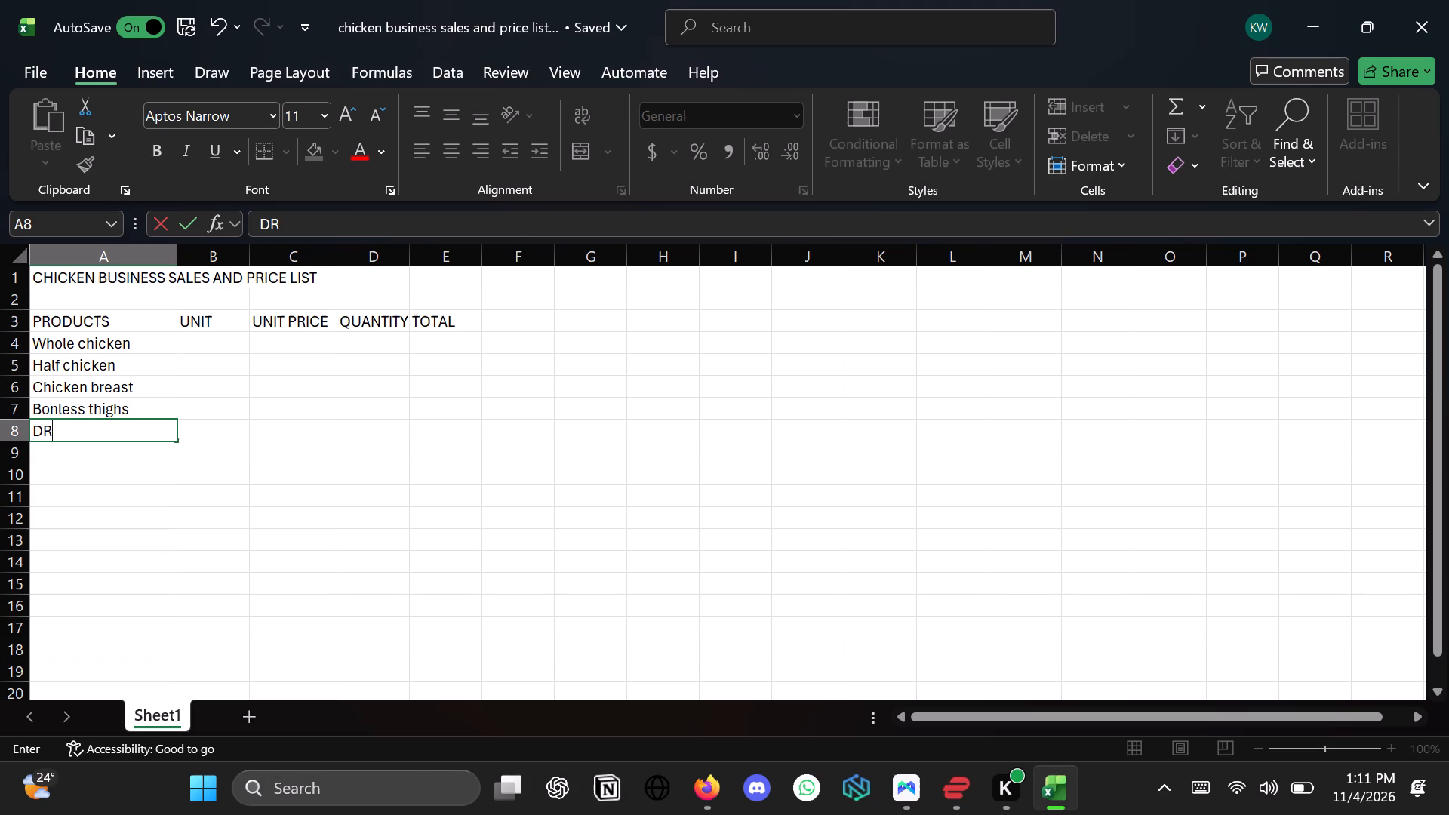
type("UM")
key("BackSpace")
key("BackSpace")
key("BackSpace")
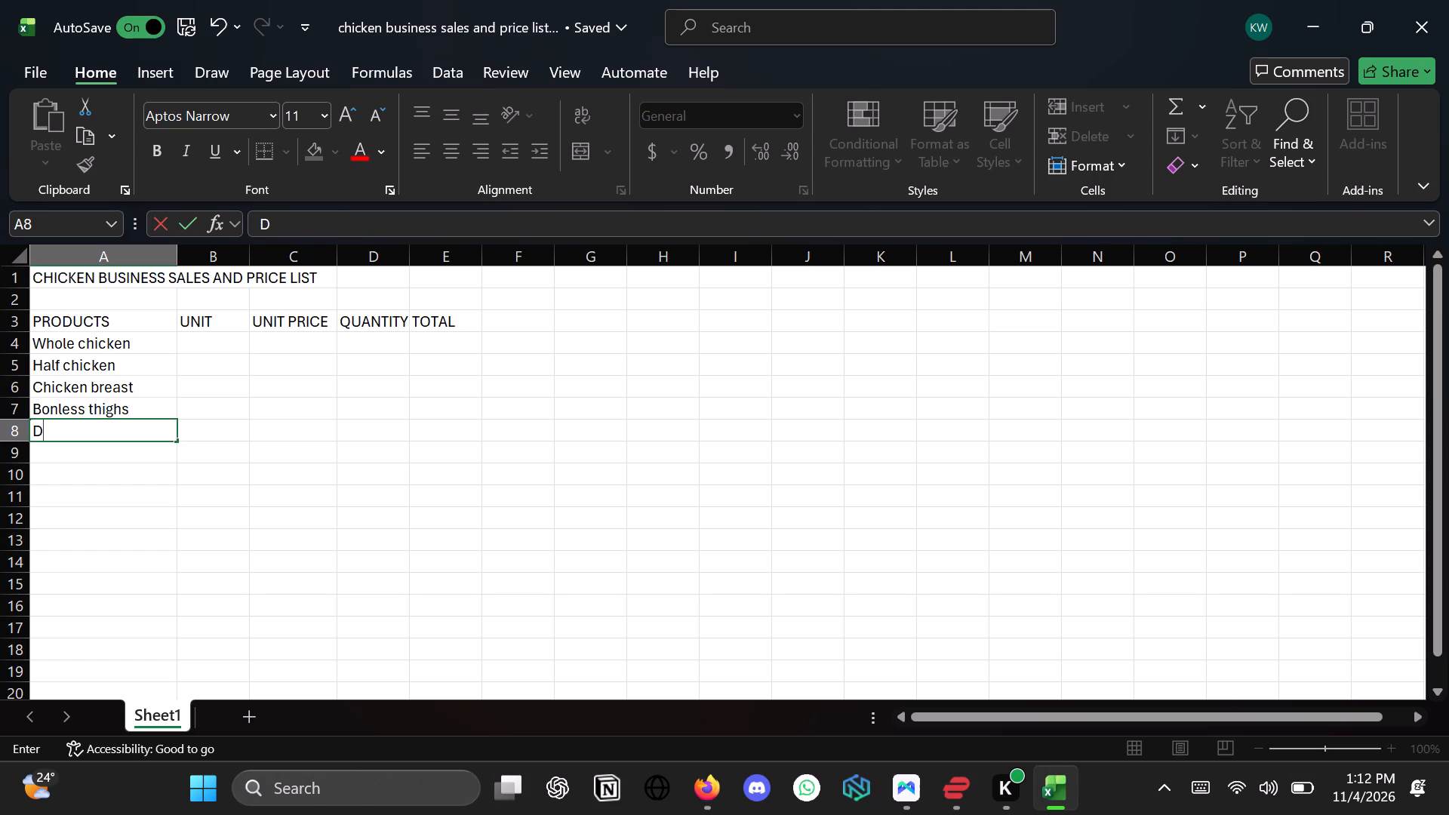
type("rum")
key("space")
key("s")
type("tcks")
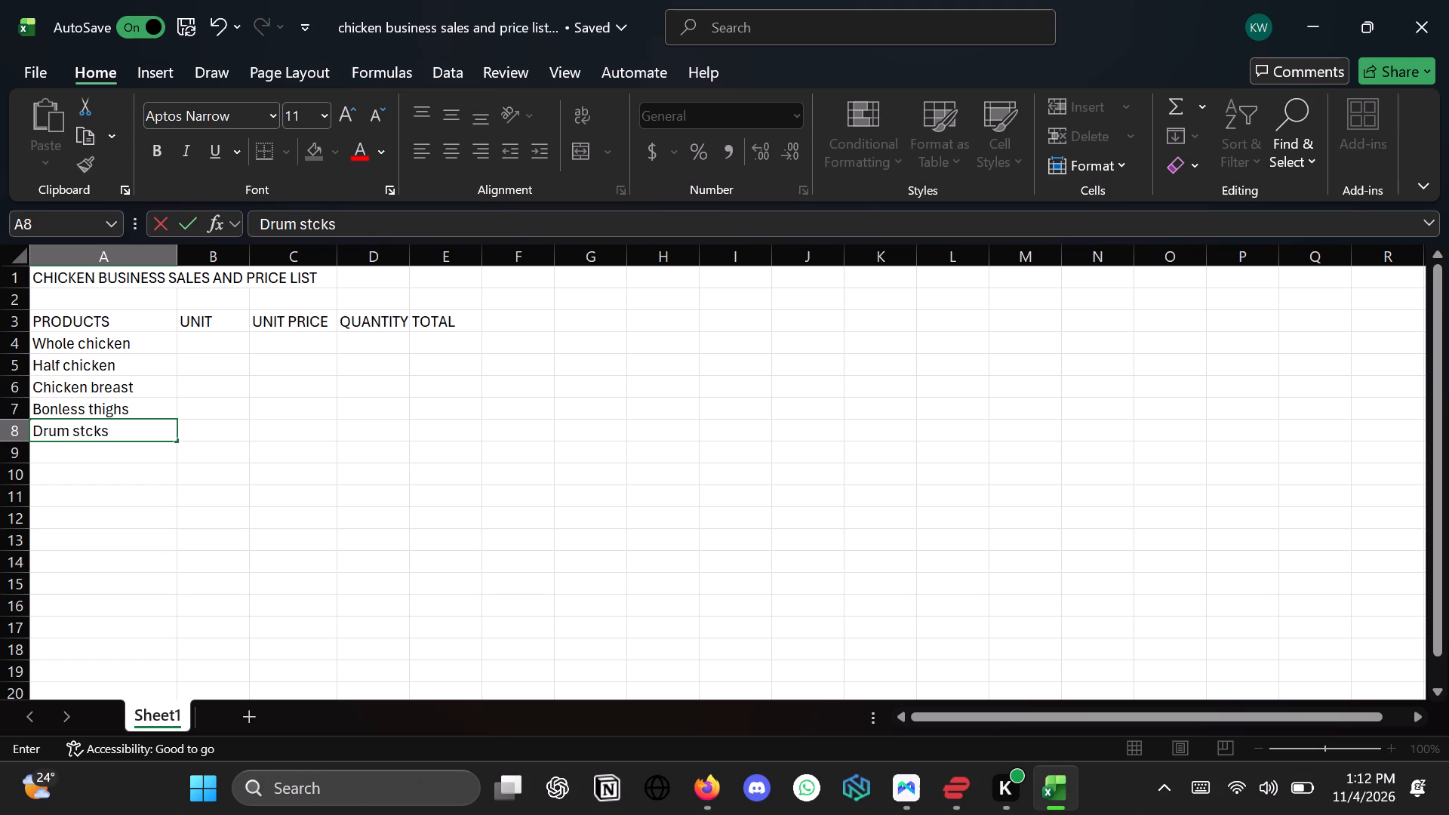
key("BackSpace")
key("BackSpace")
key("BackSpace")
type("ick")
key("s")
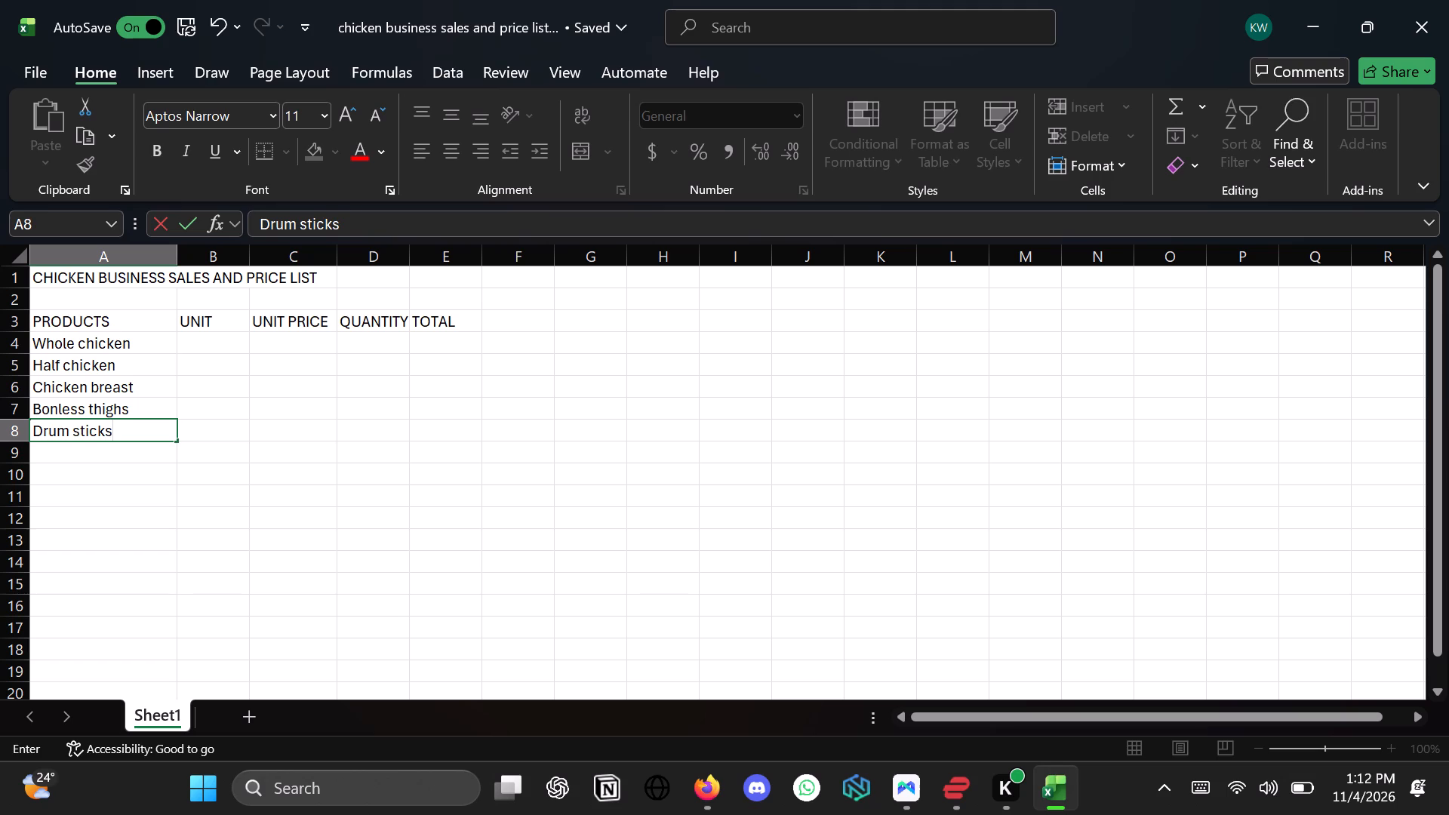
key("Return")
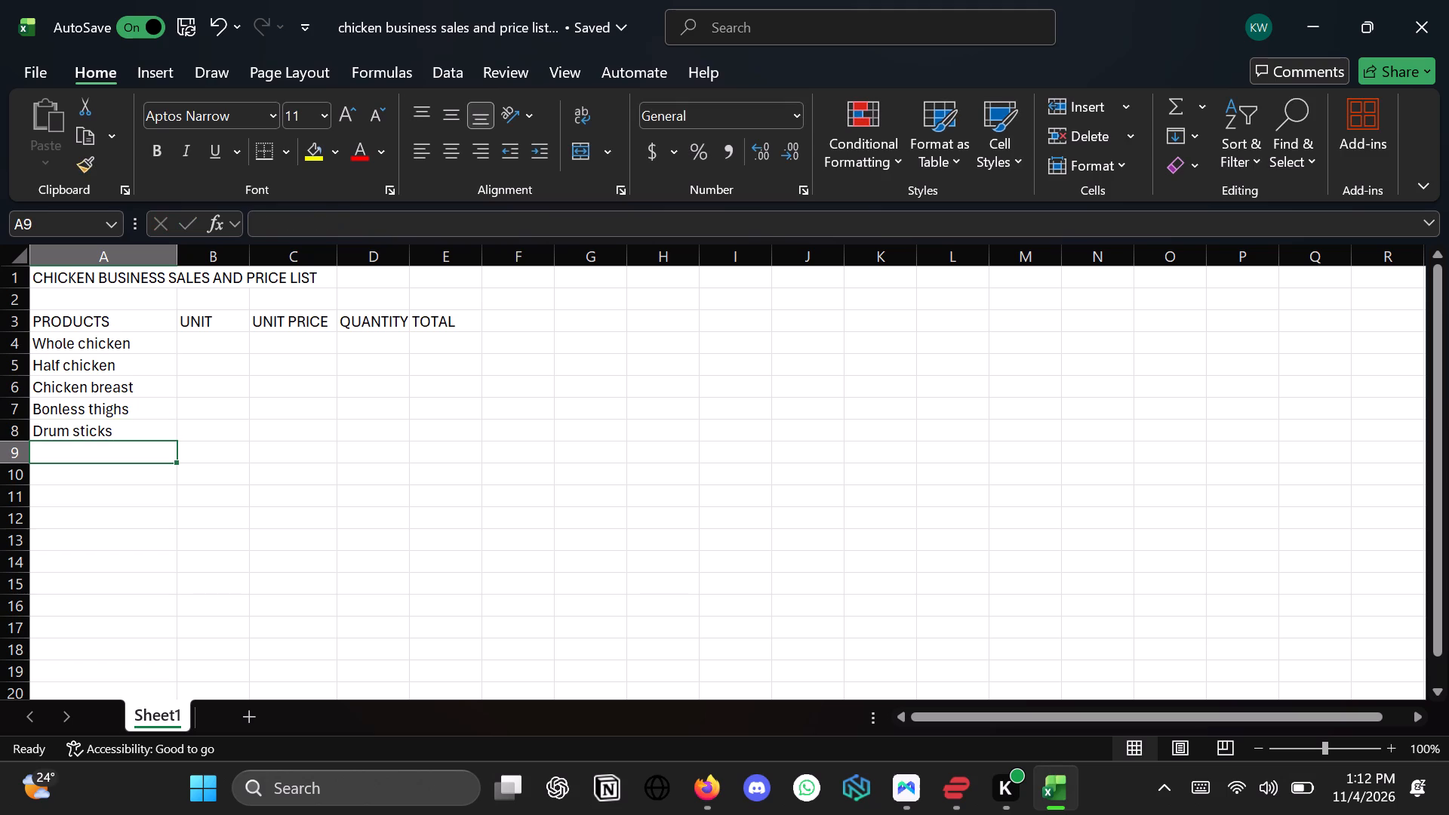
Enter the product Wings in cell A9.
key("w")
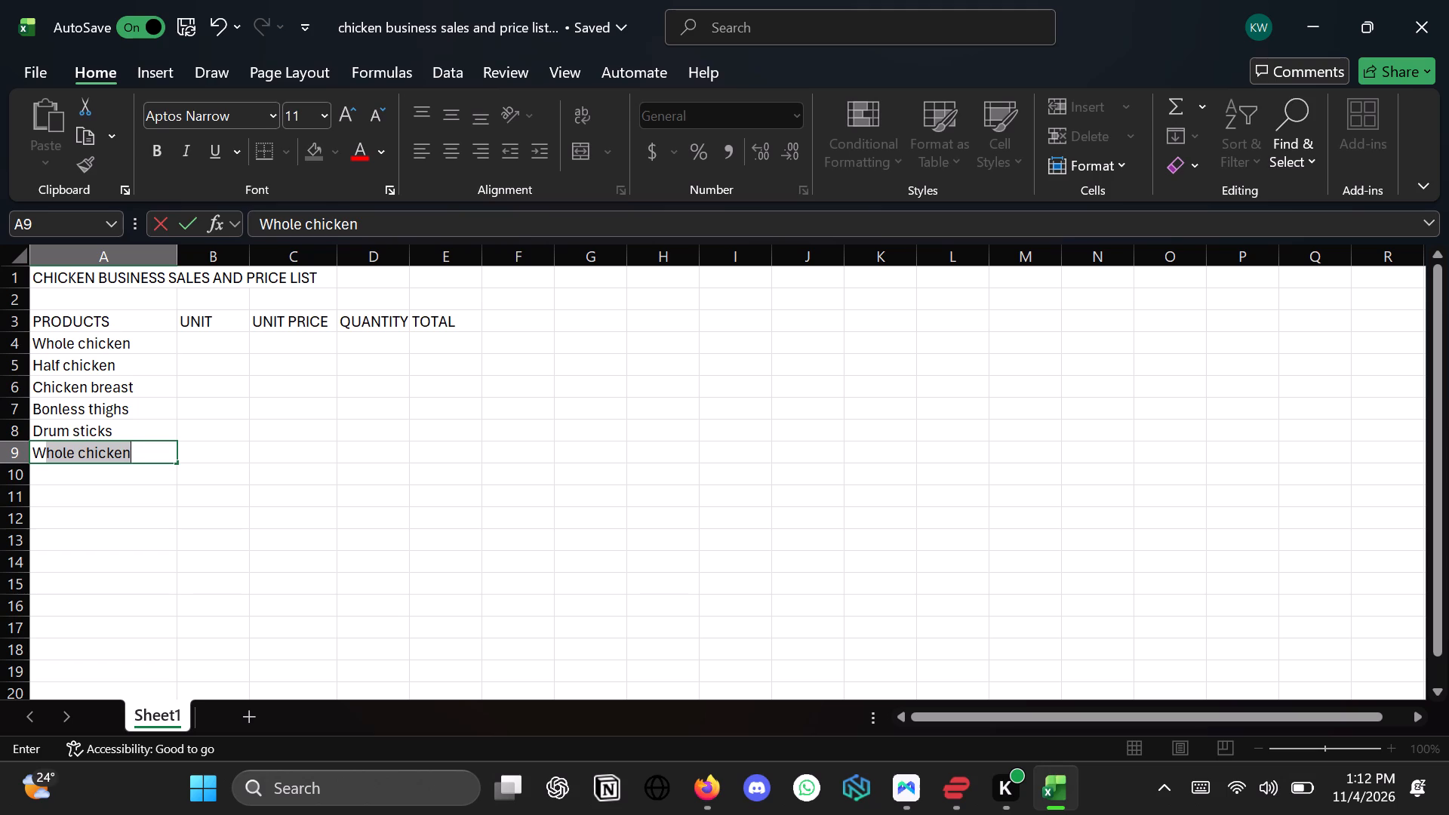
key("BackSpace")
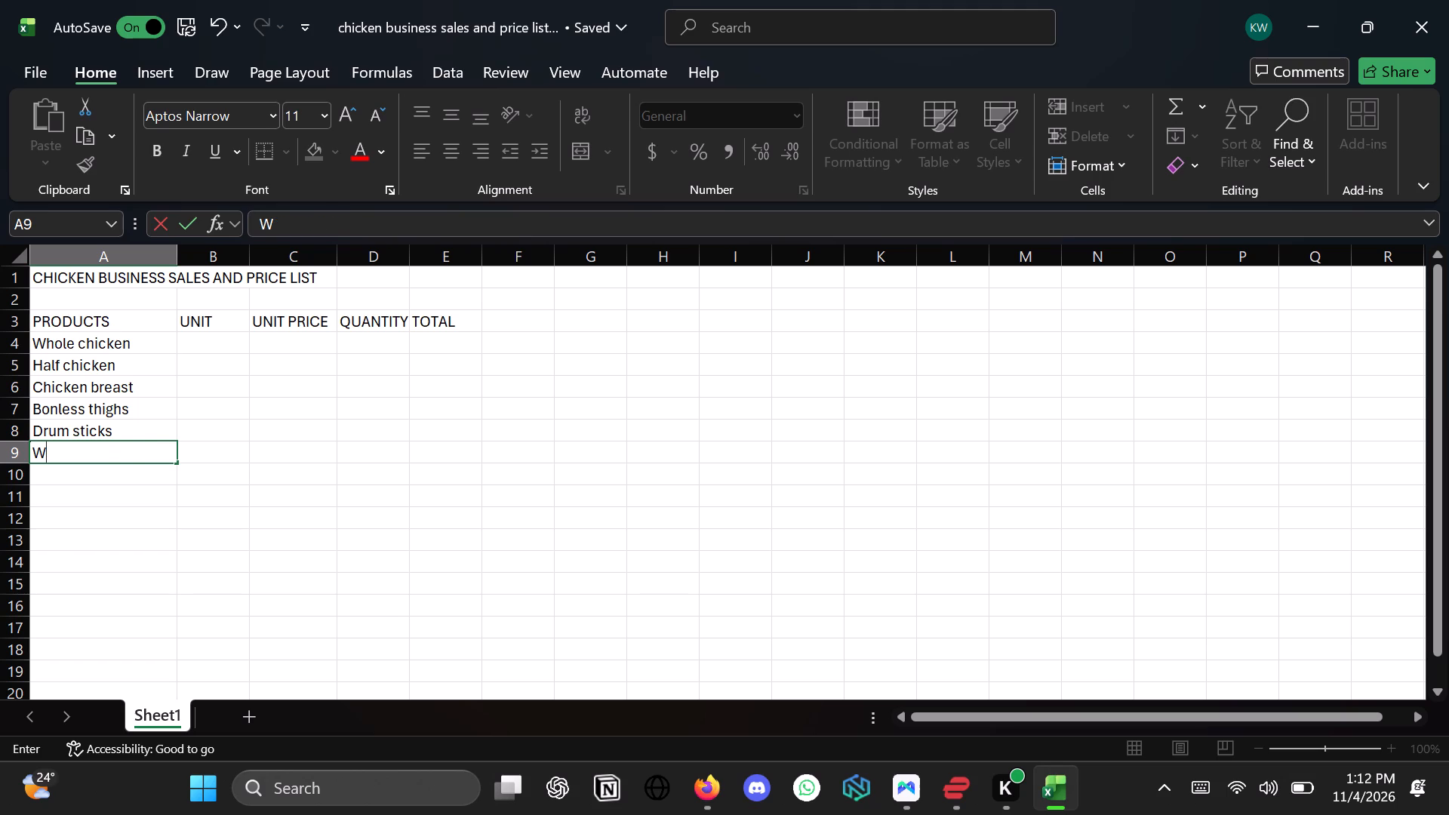
type("IN")
key("BackSpace")
key("BackSpace")
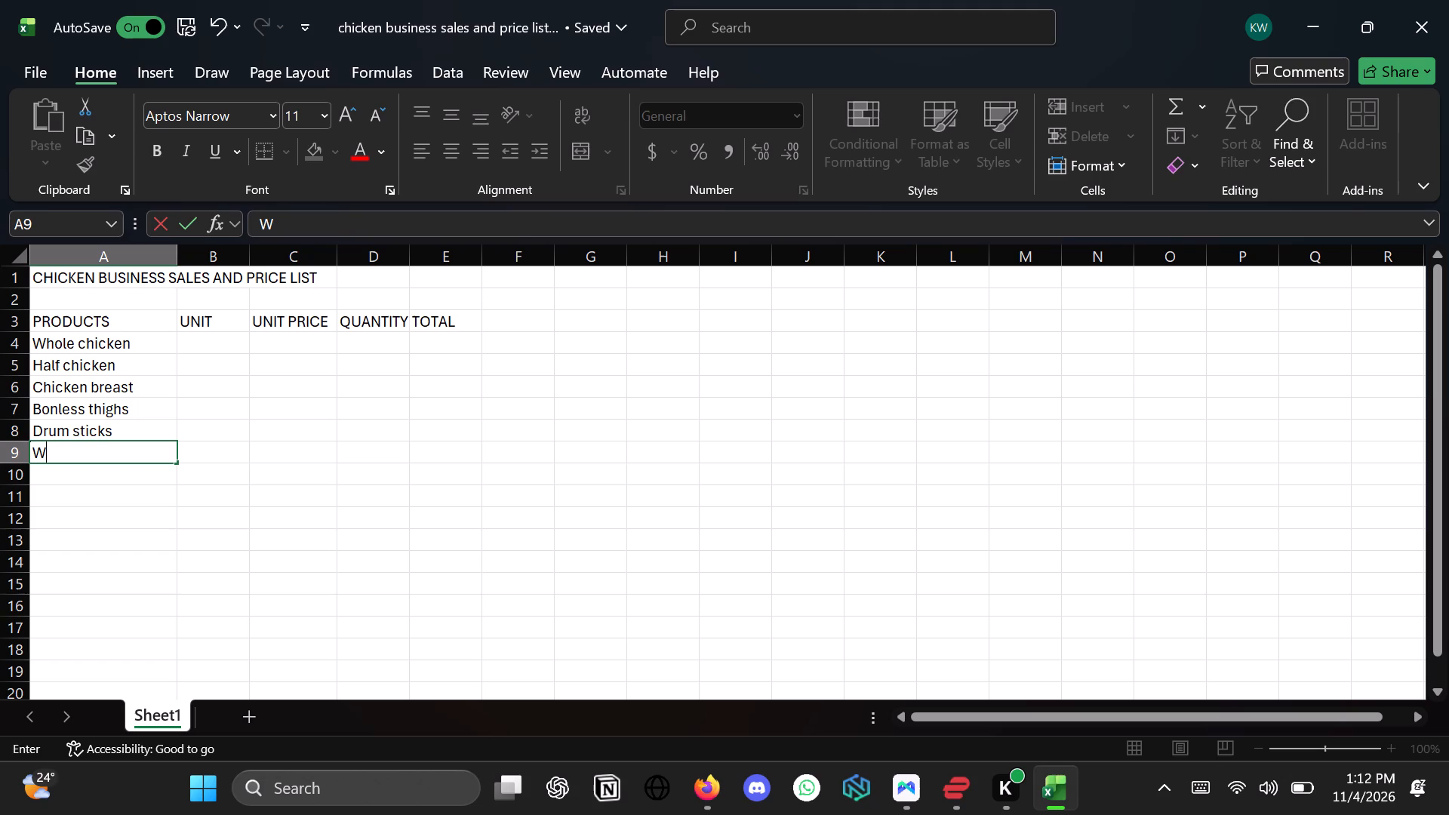
type("in")
type("gs")
key("Return")
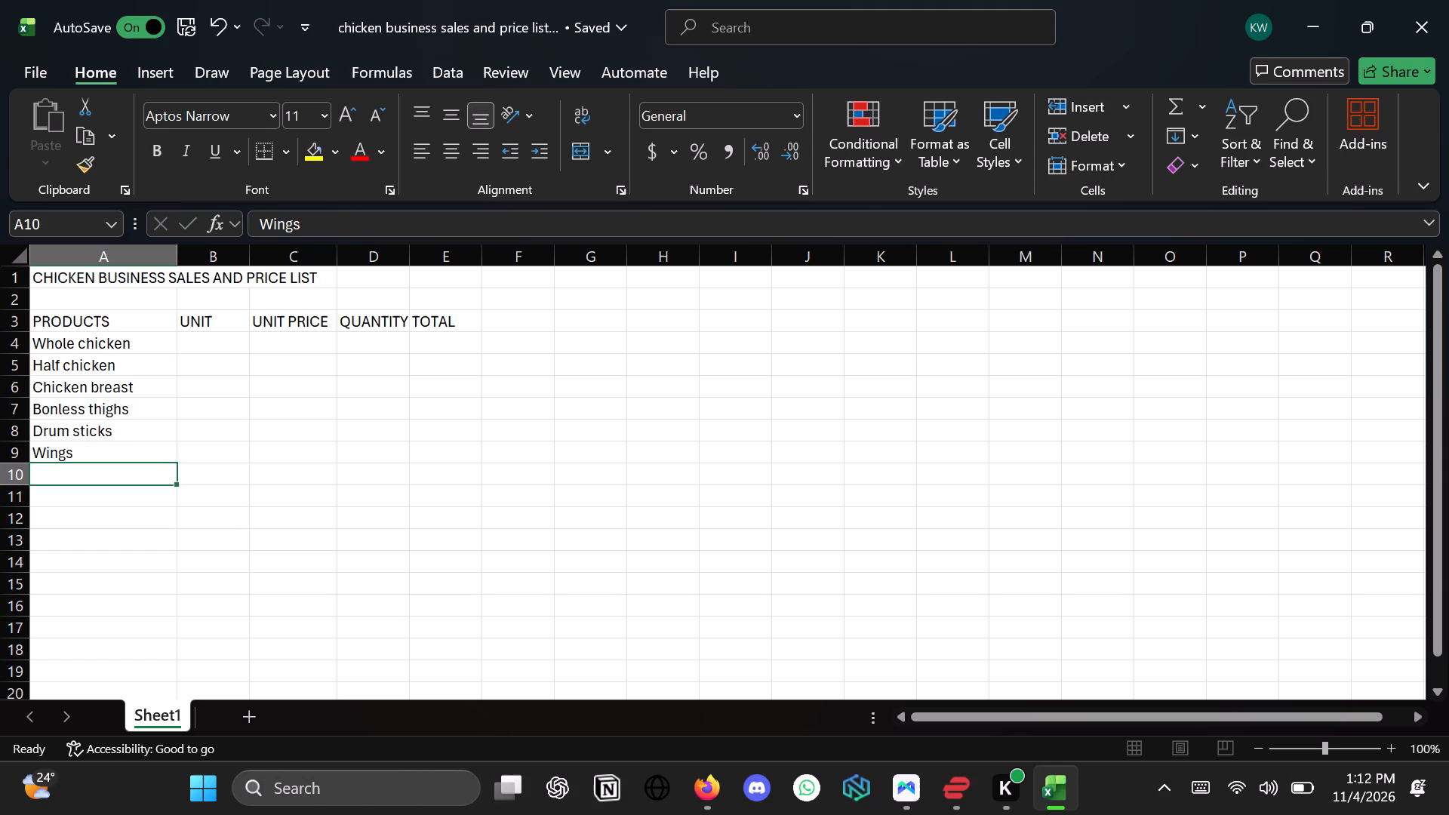
Enter the product Chicken legs in cell A10.
key("c")
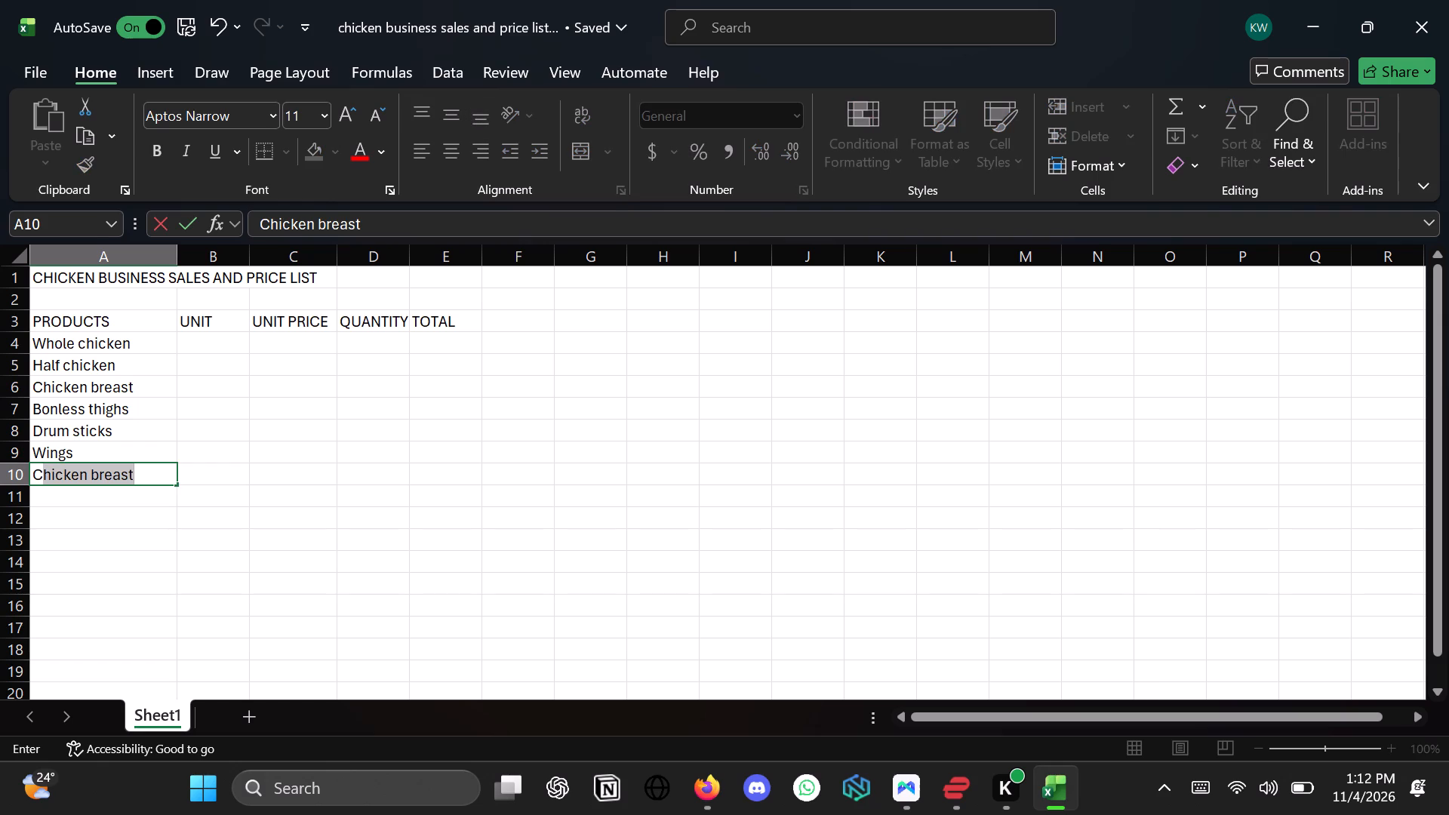
type("hicken le")
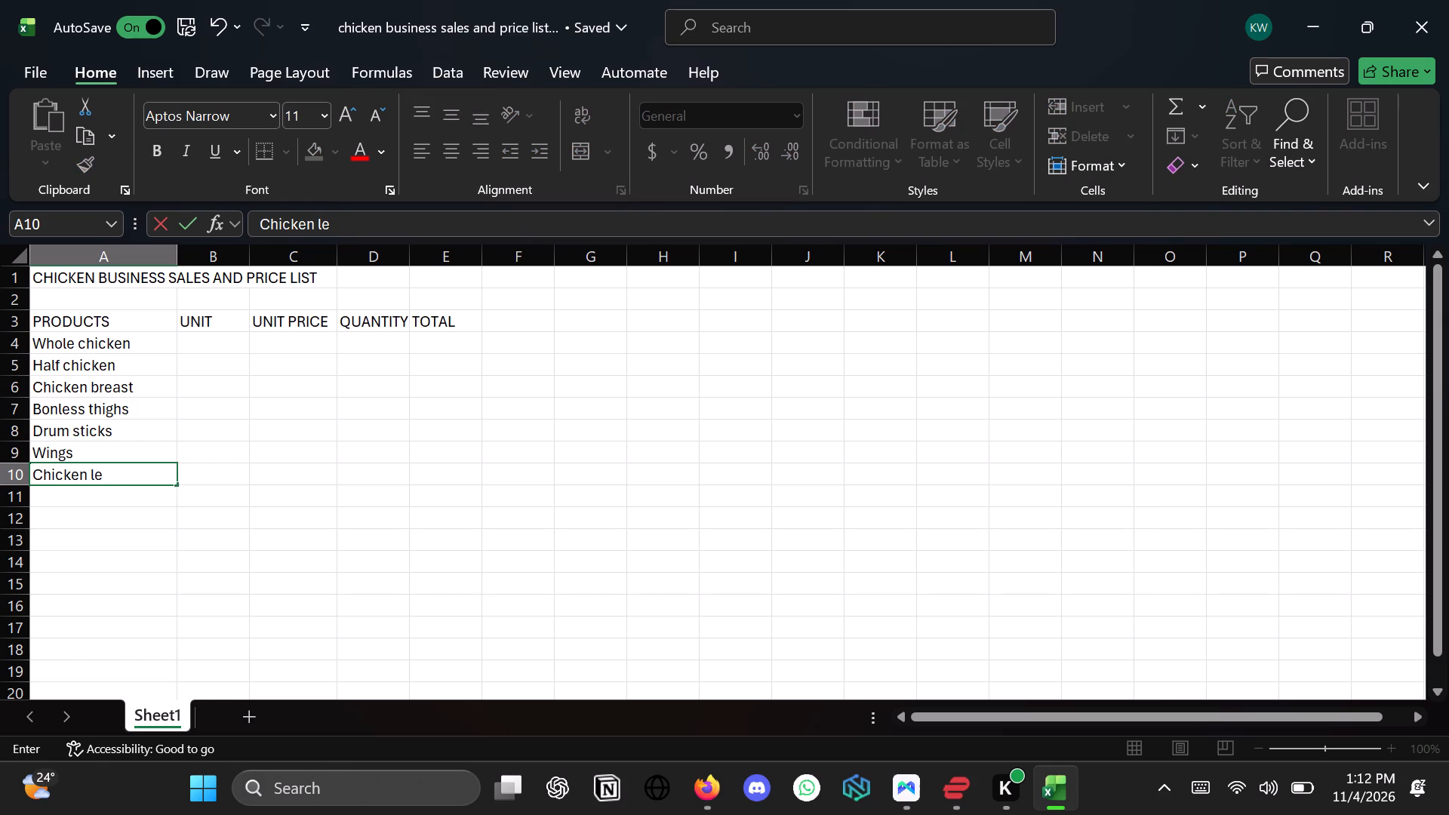
type("gs")
key("Return")
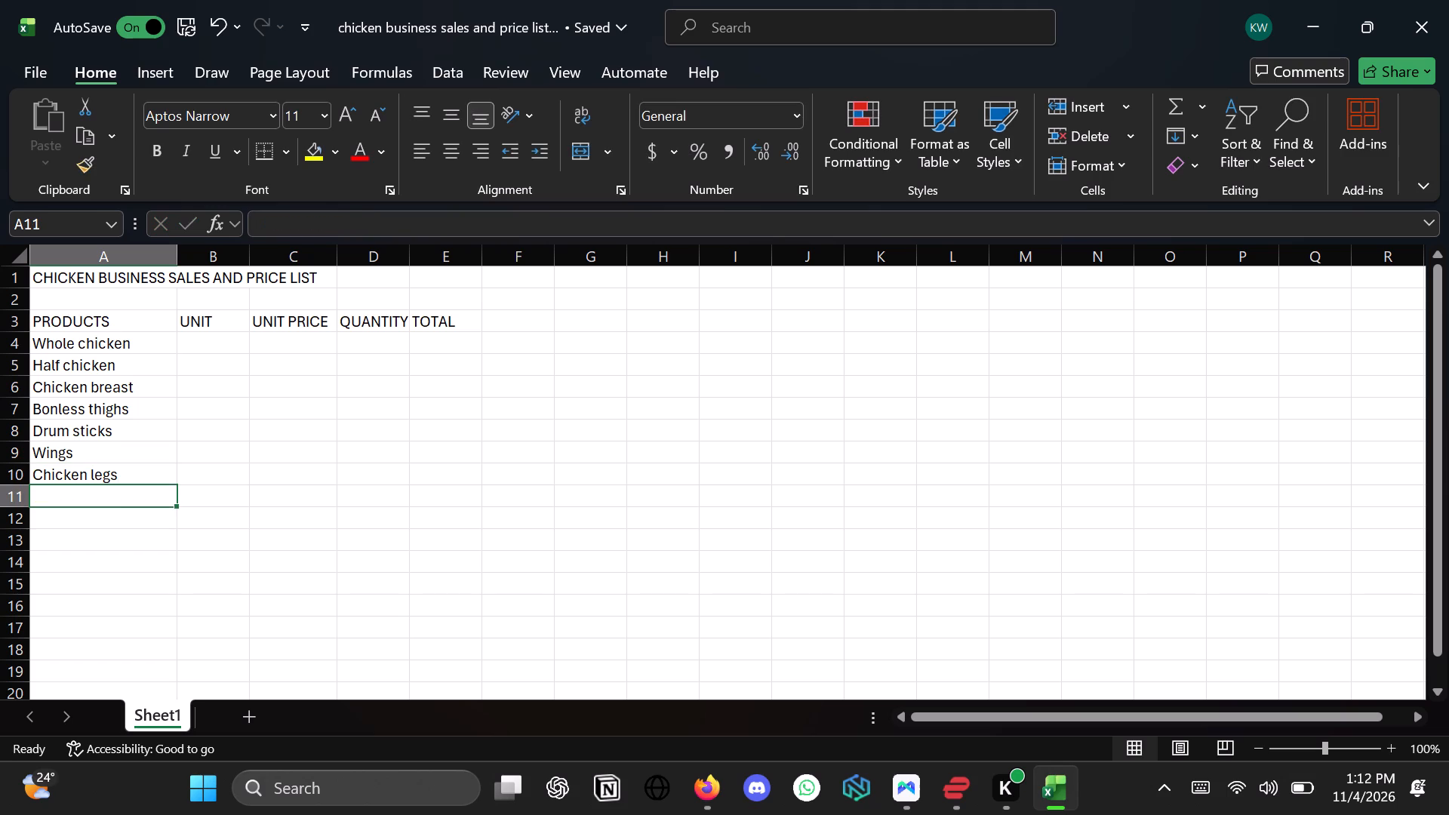
Enter the product Gizzards in cell A11.
key("g")
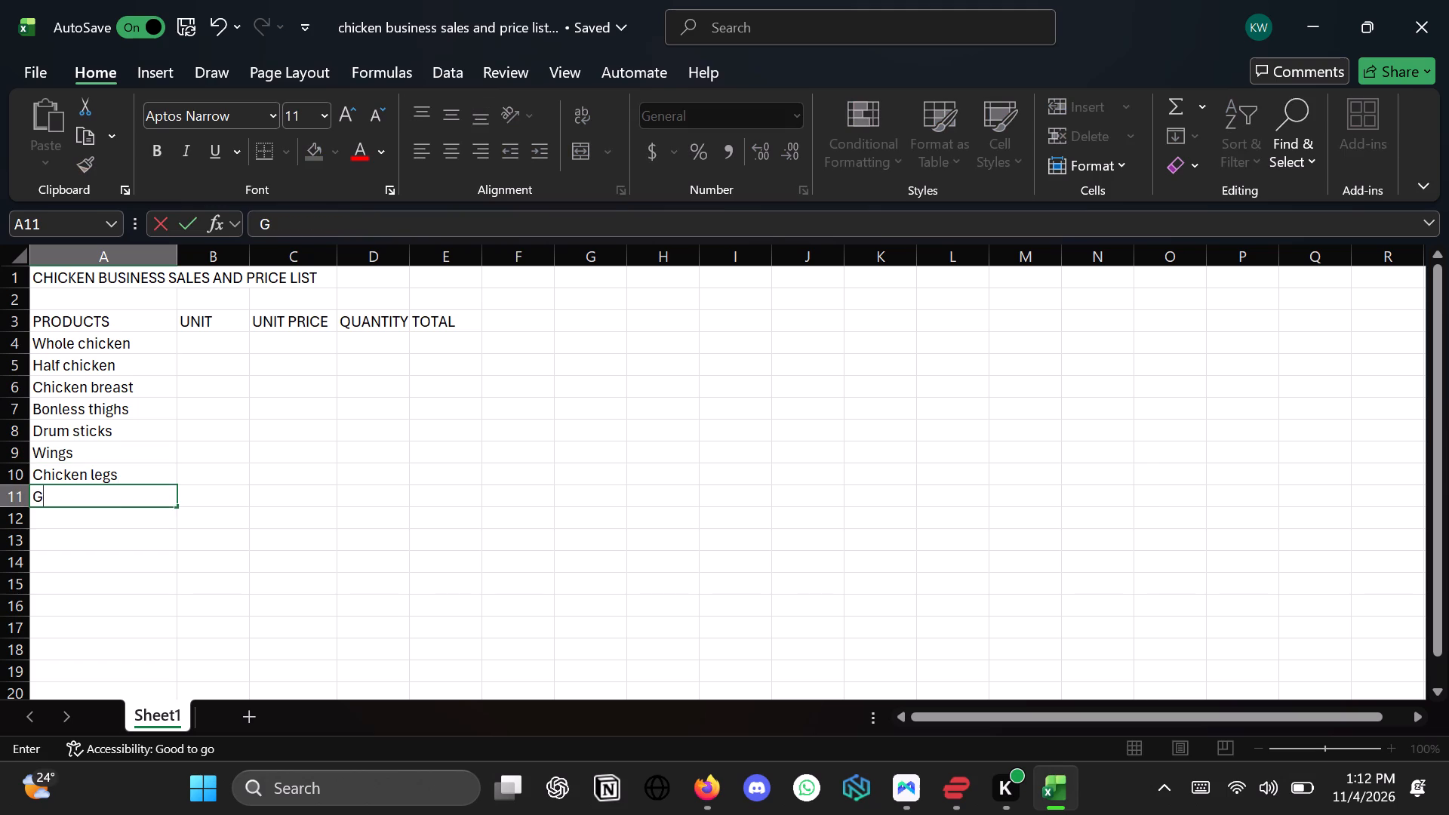
key("i")
type("zzards")
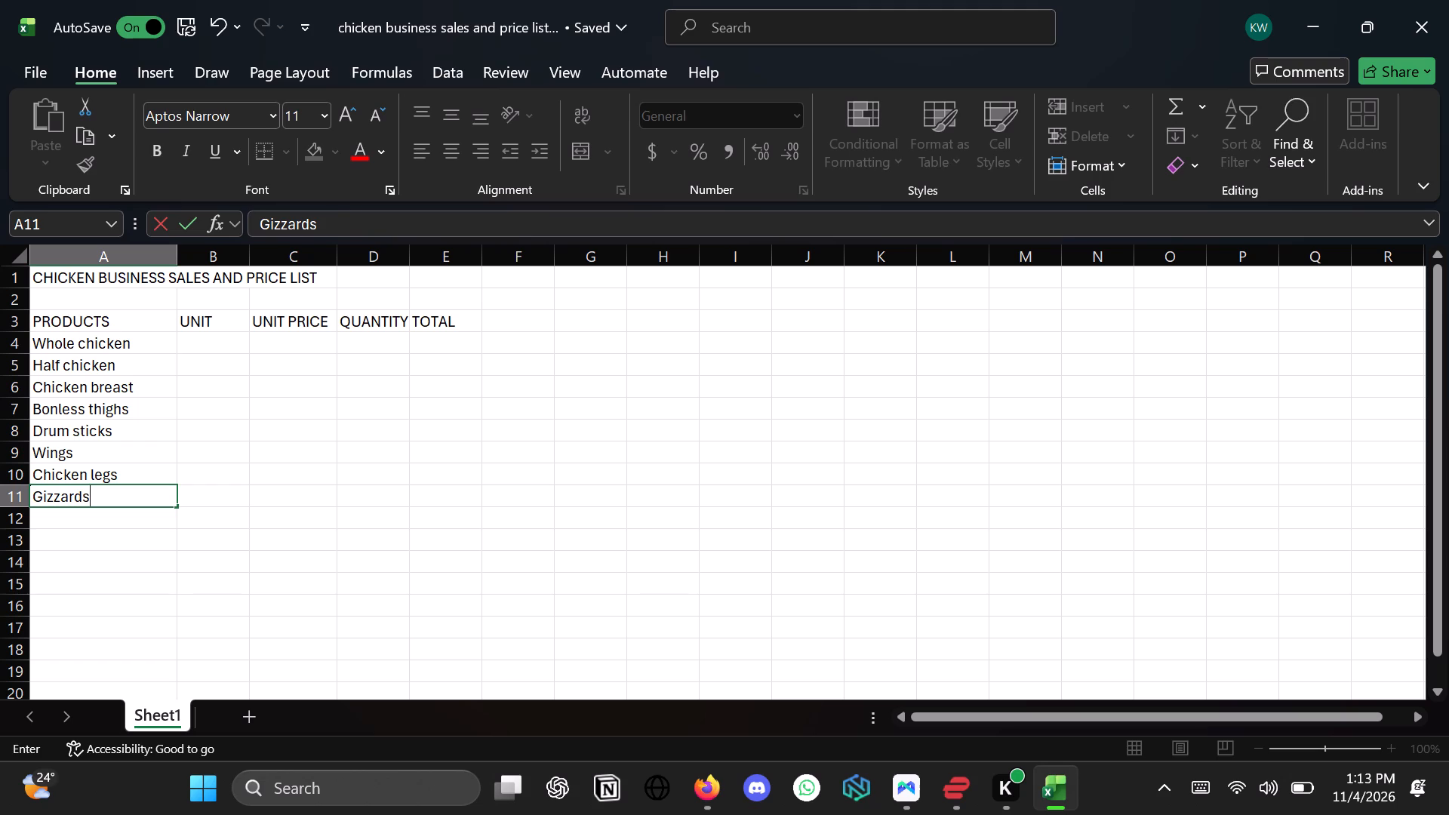
Enter Piece as the unit for Whole chicken and Half chicken in cells B4 and B5.
left_click(192, 342)
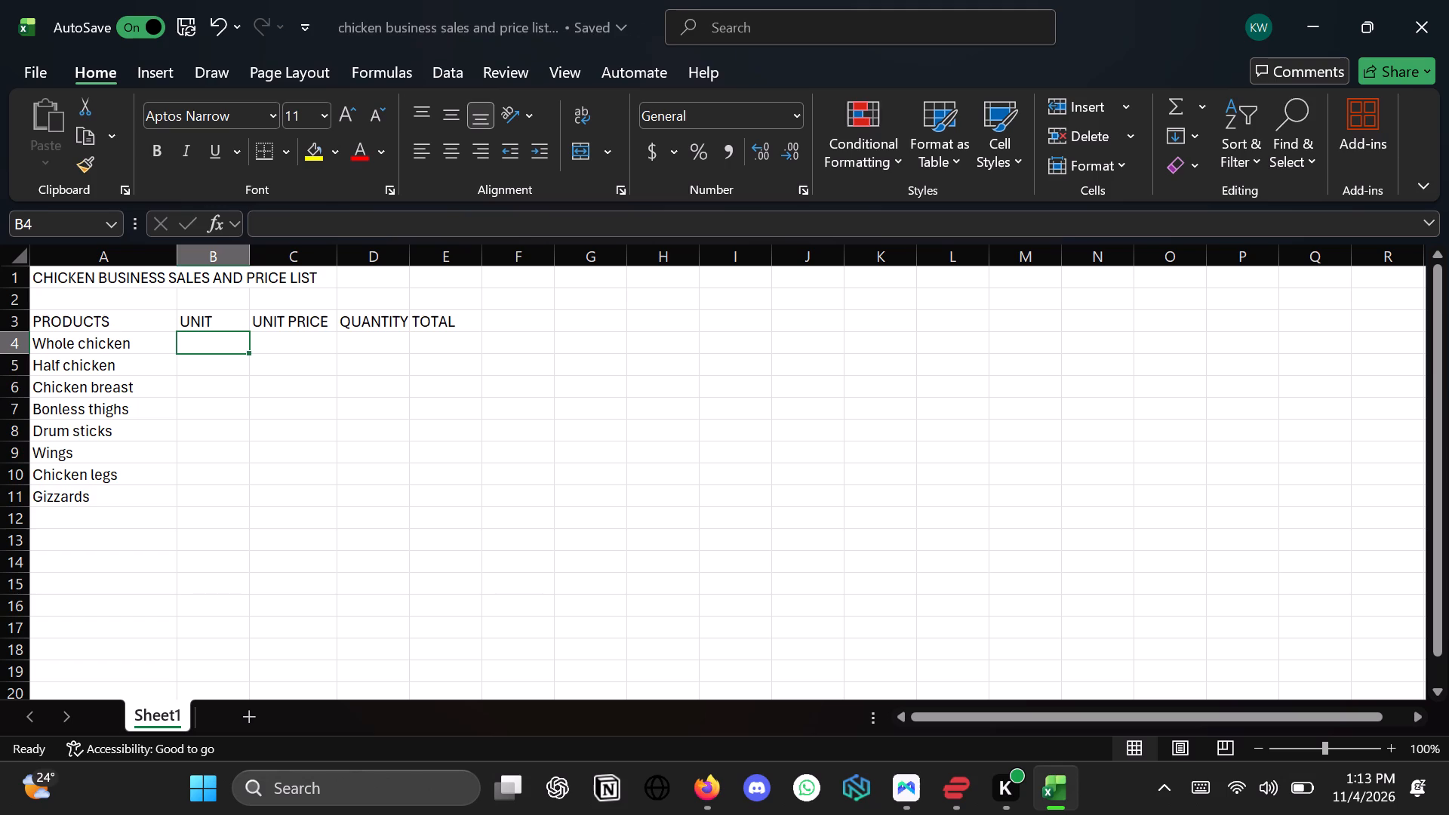
key("p")
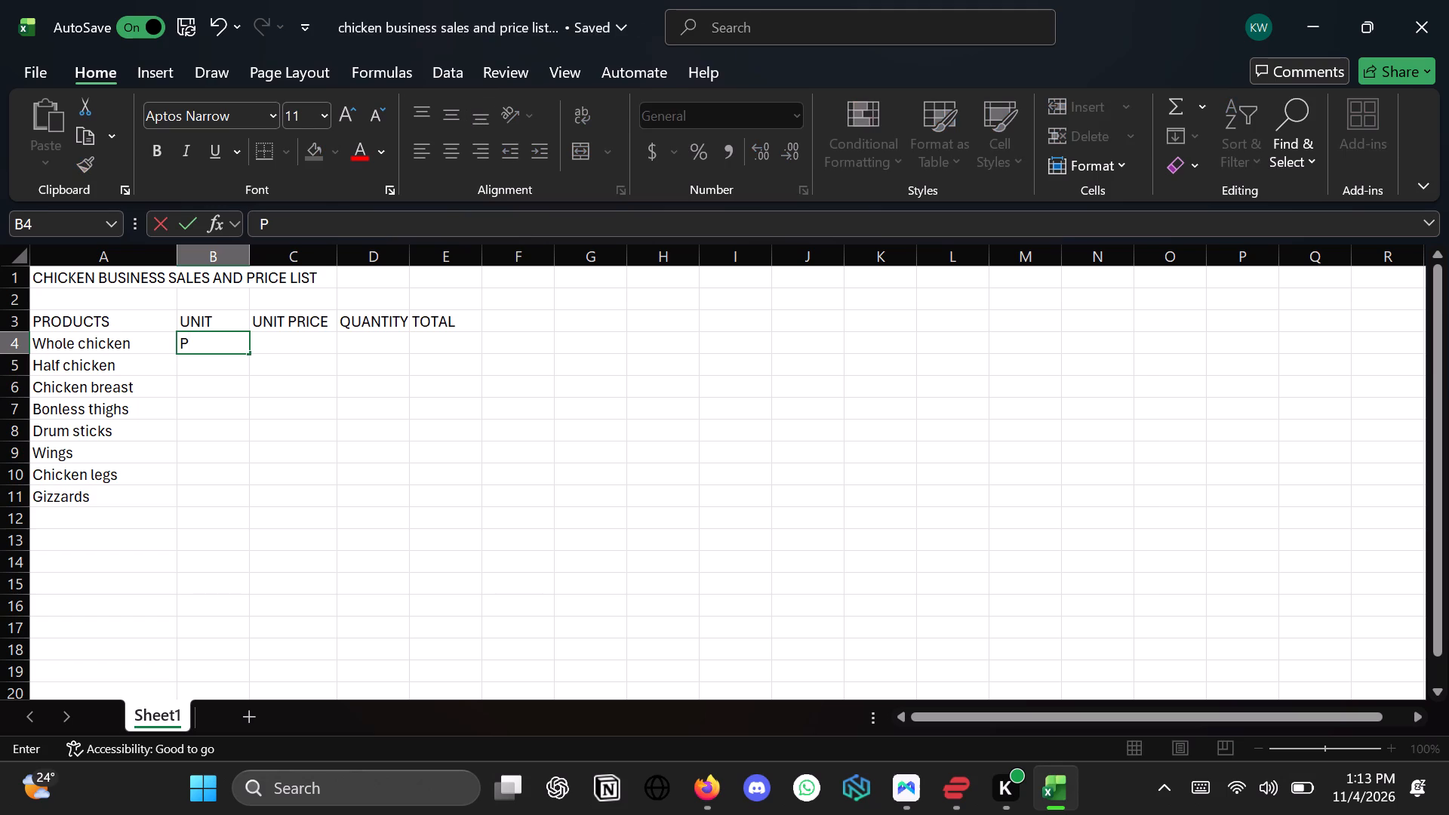
type("iece")
key("Return")
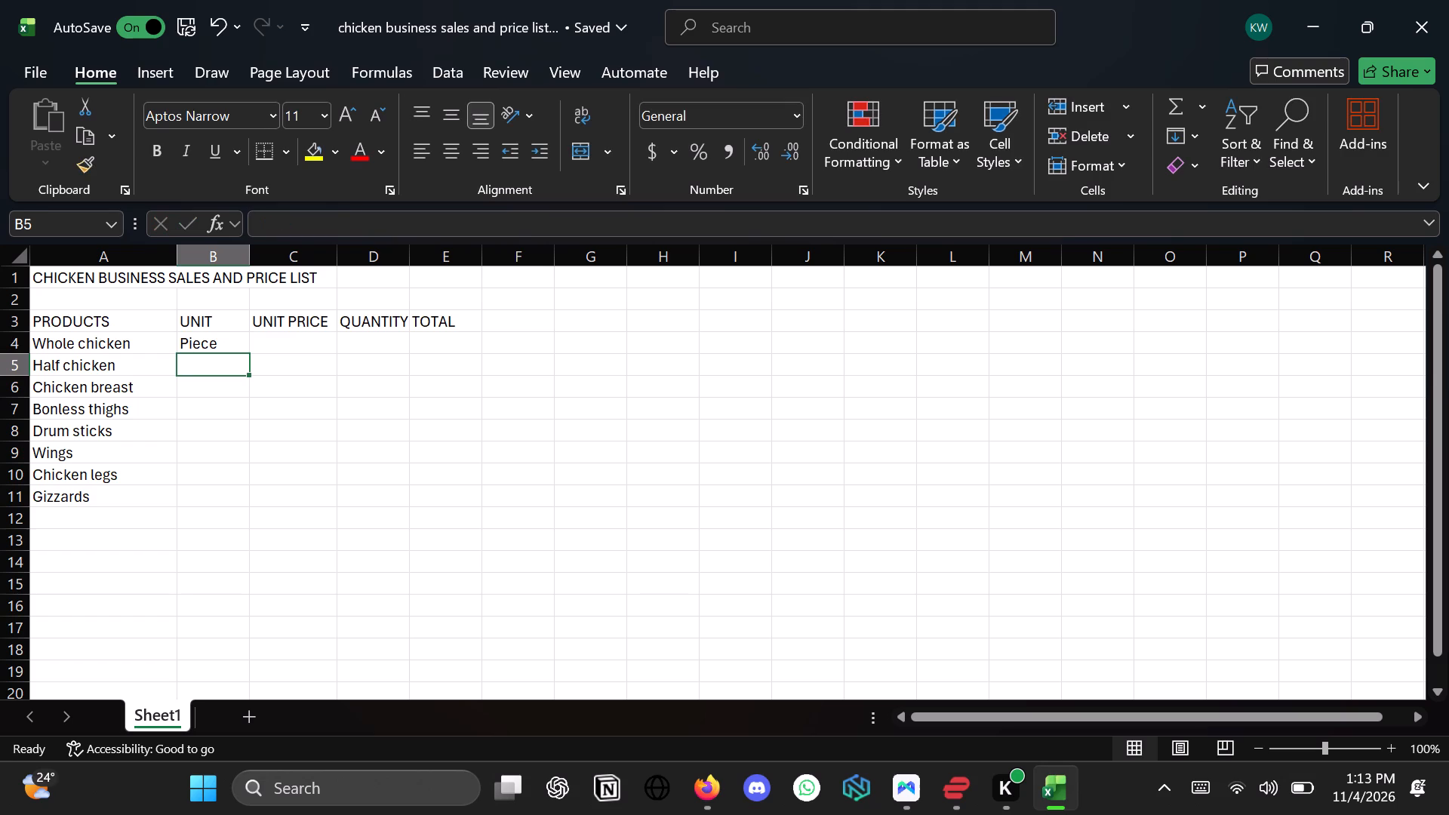
key("p")
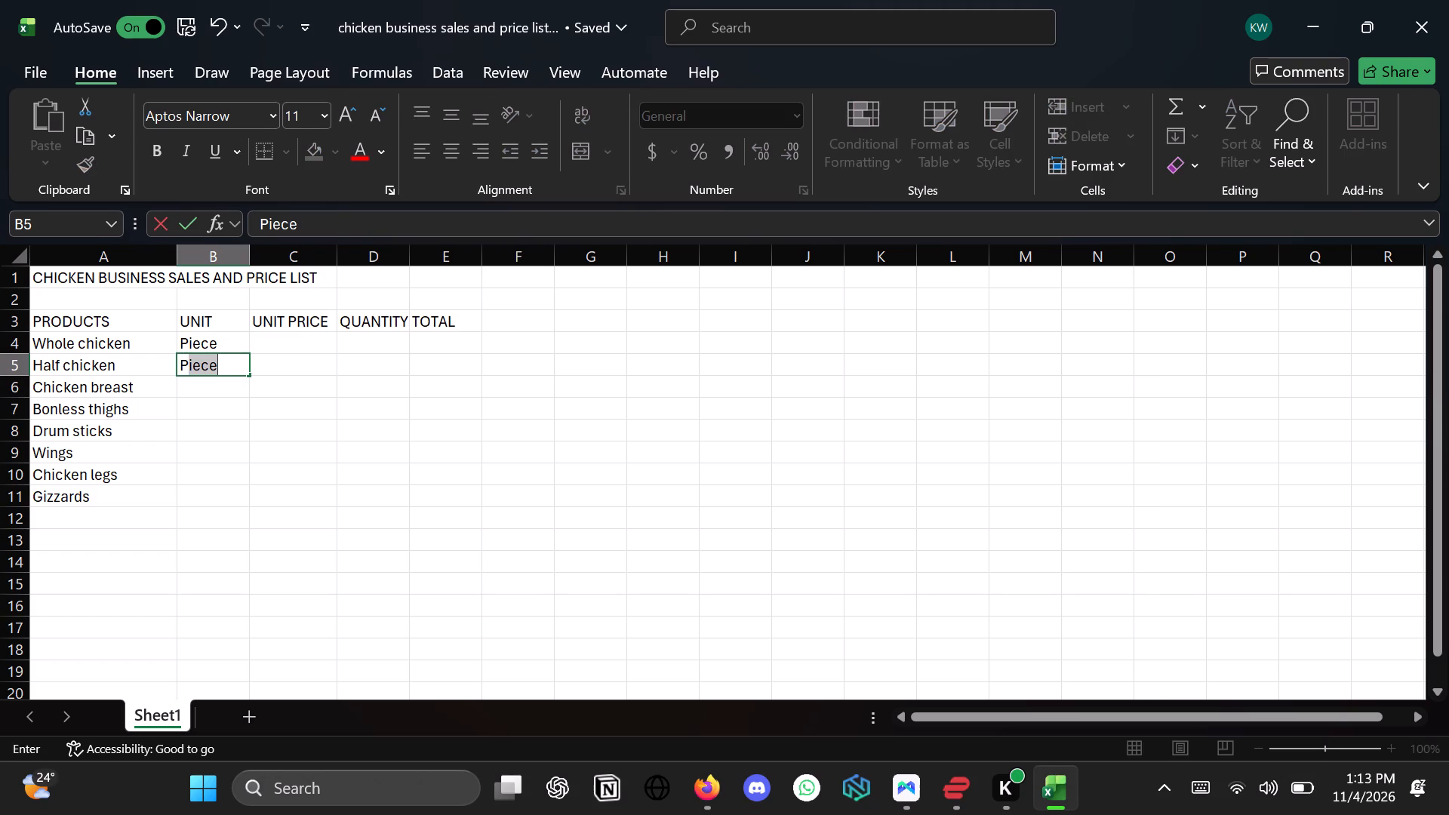
key("Return")
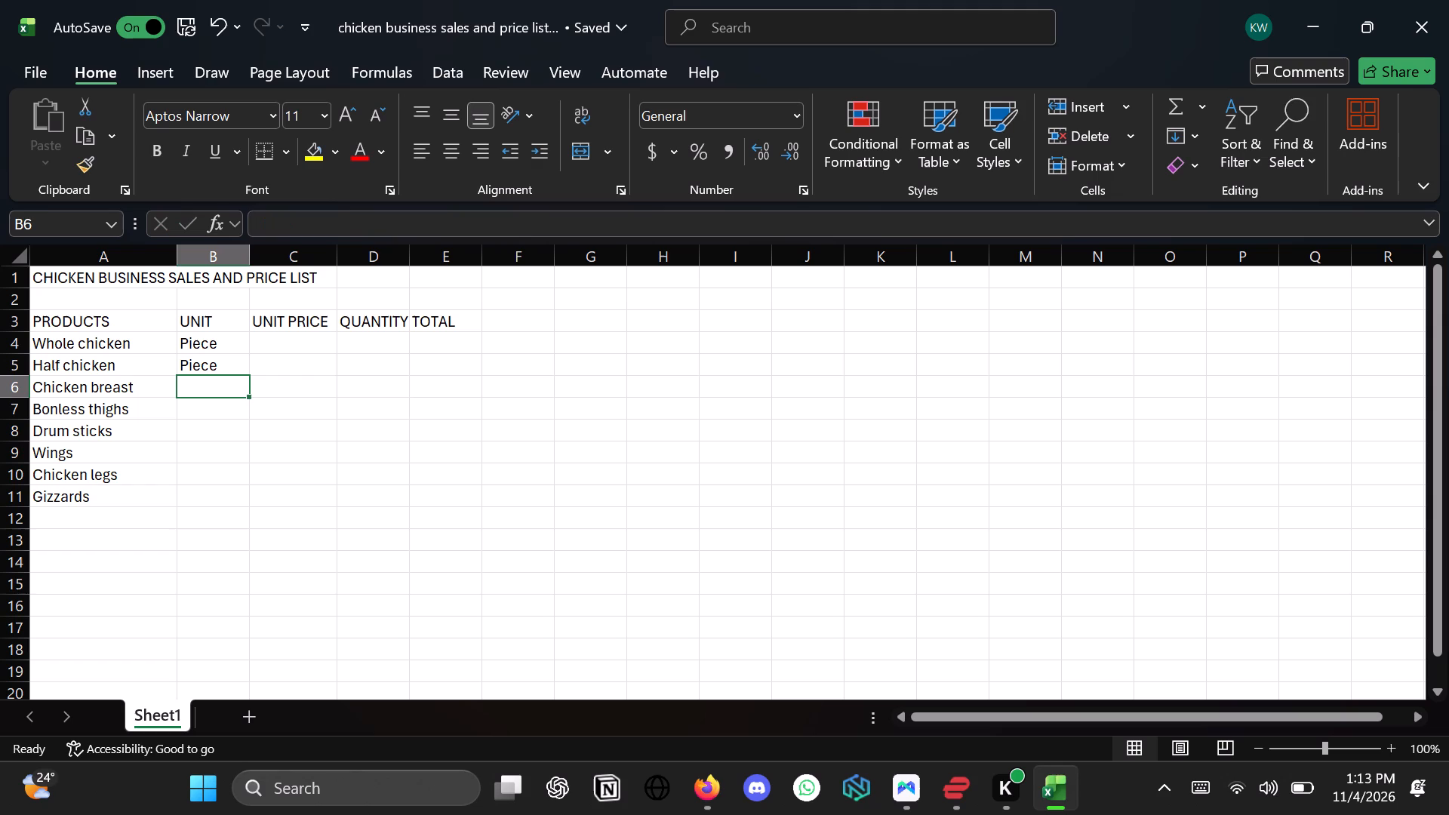
Enter KG as the unit for the products from Chicken breast to Gizzards in cells B6 to B11.
key("k")
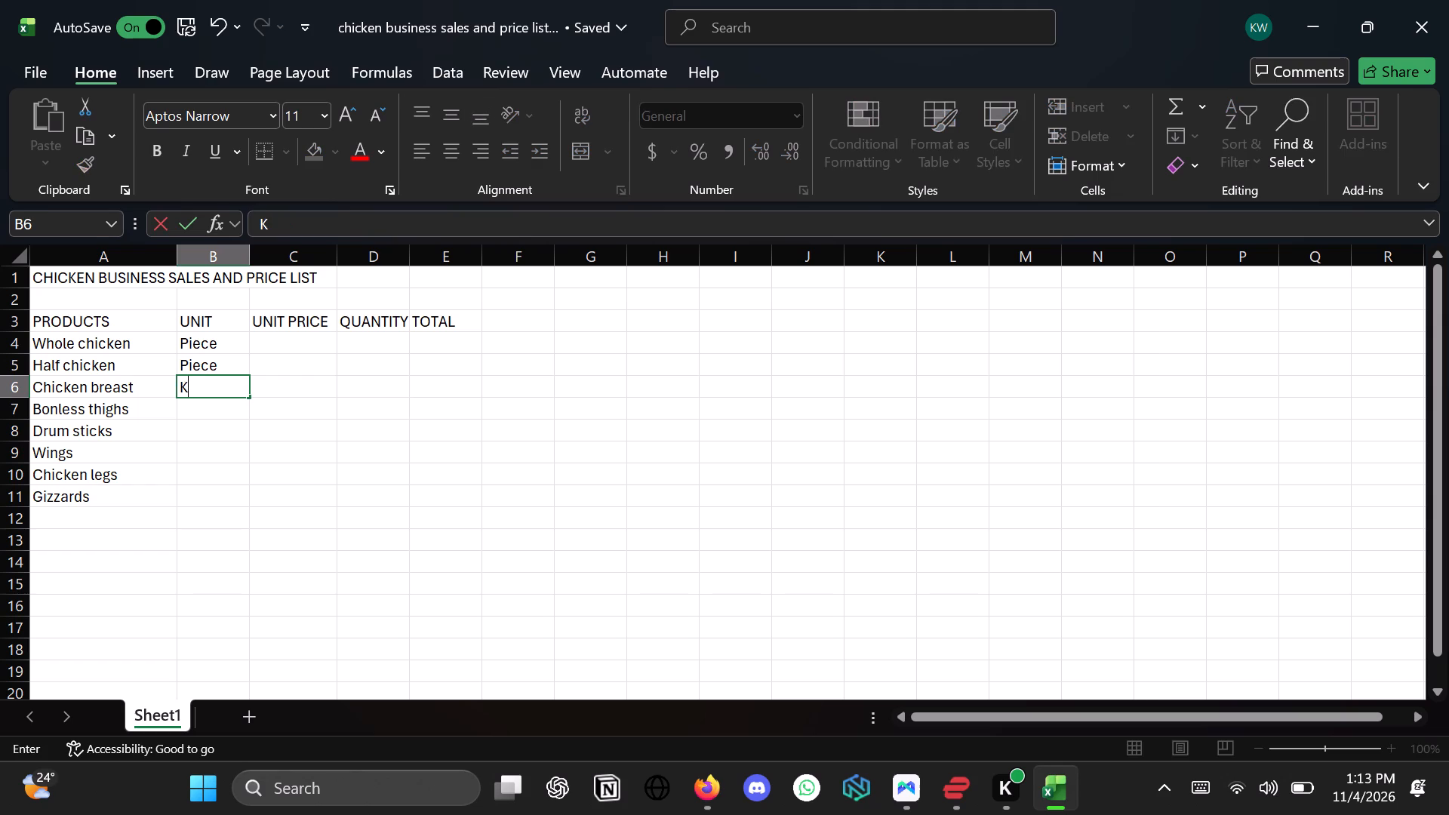
key("g")
key("Return")
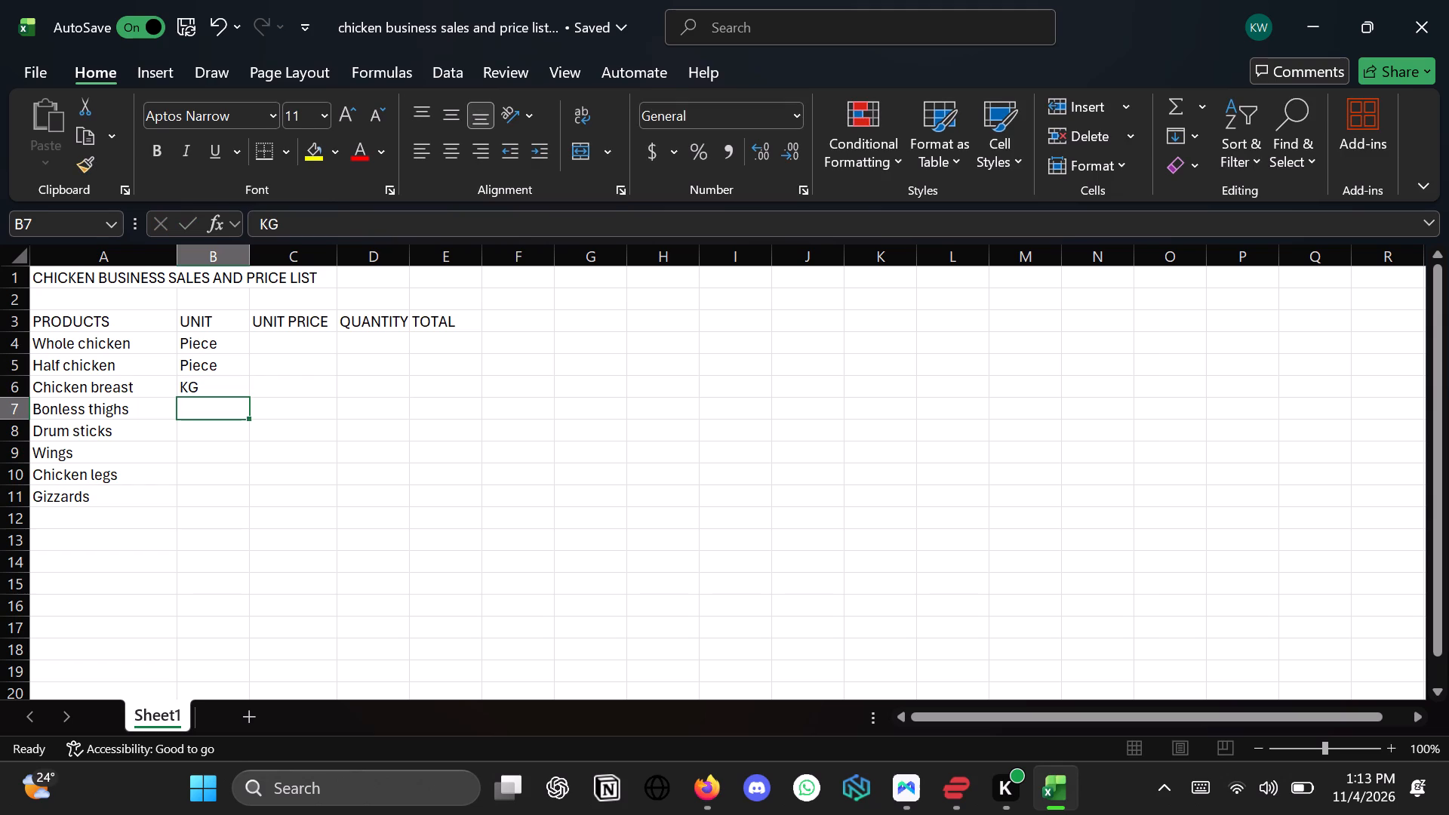
key("k")
key("Return")
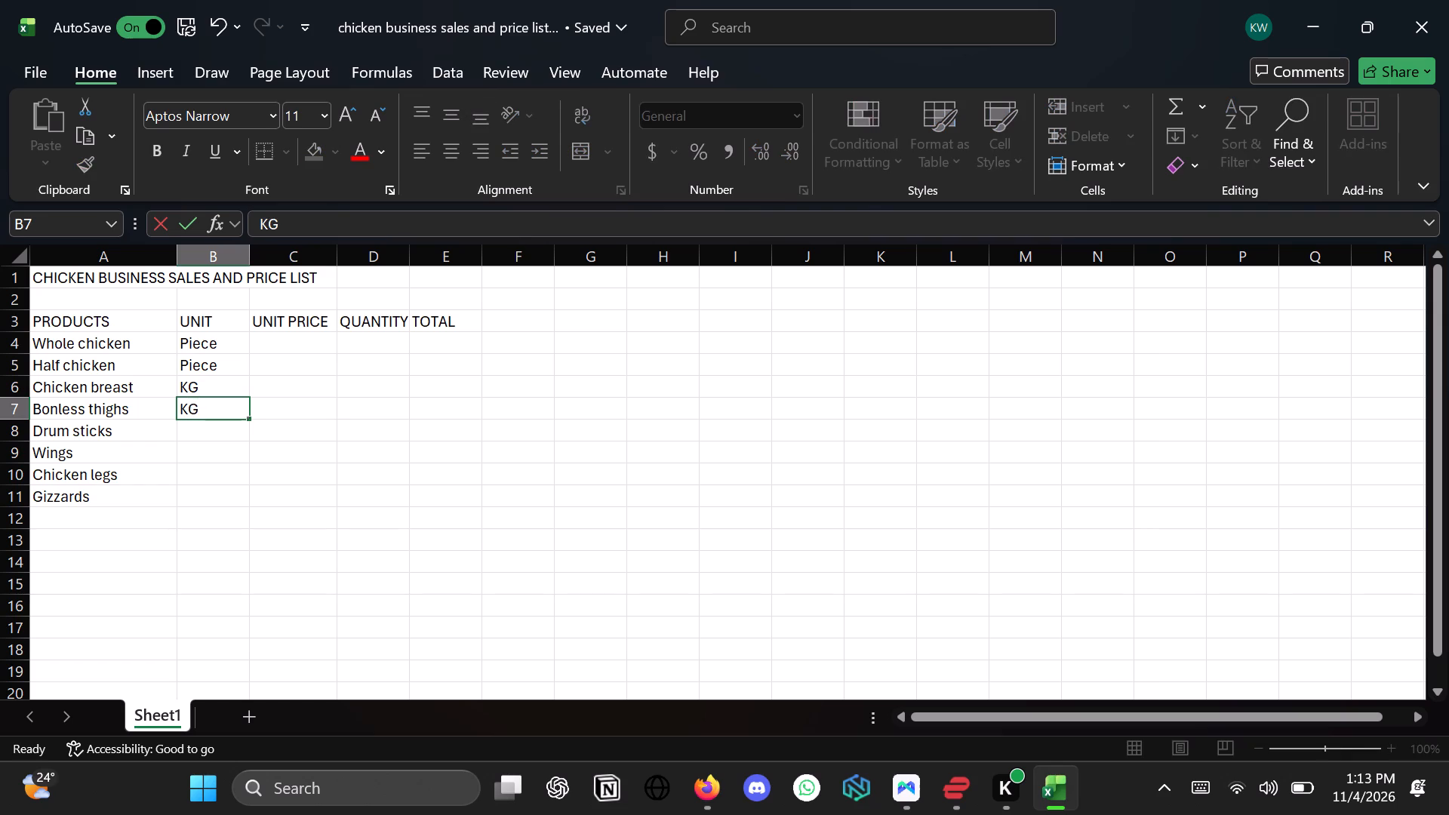
key("k")
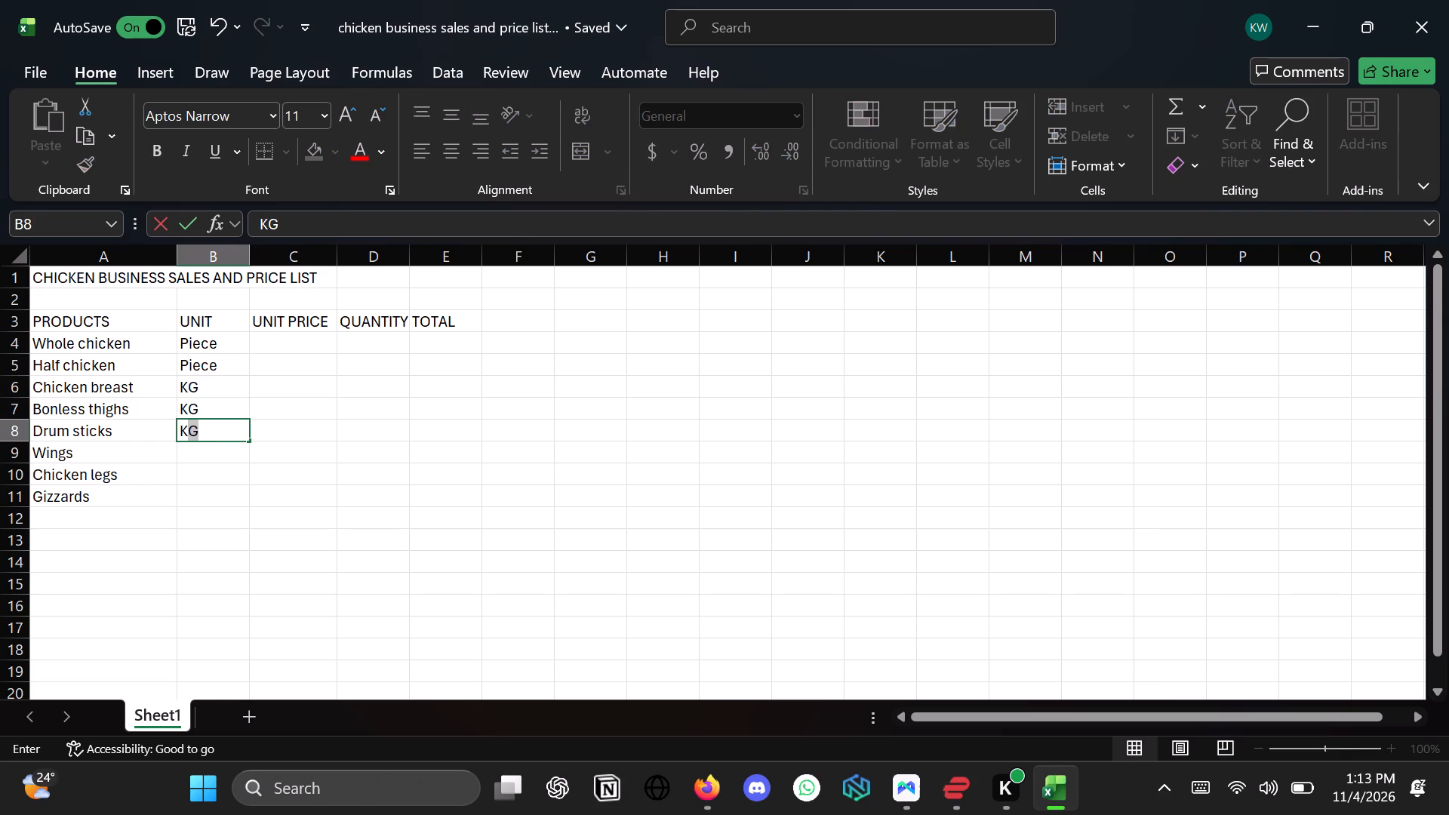
key("Return")
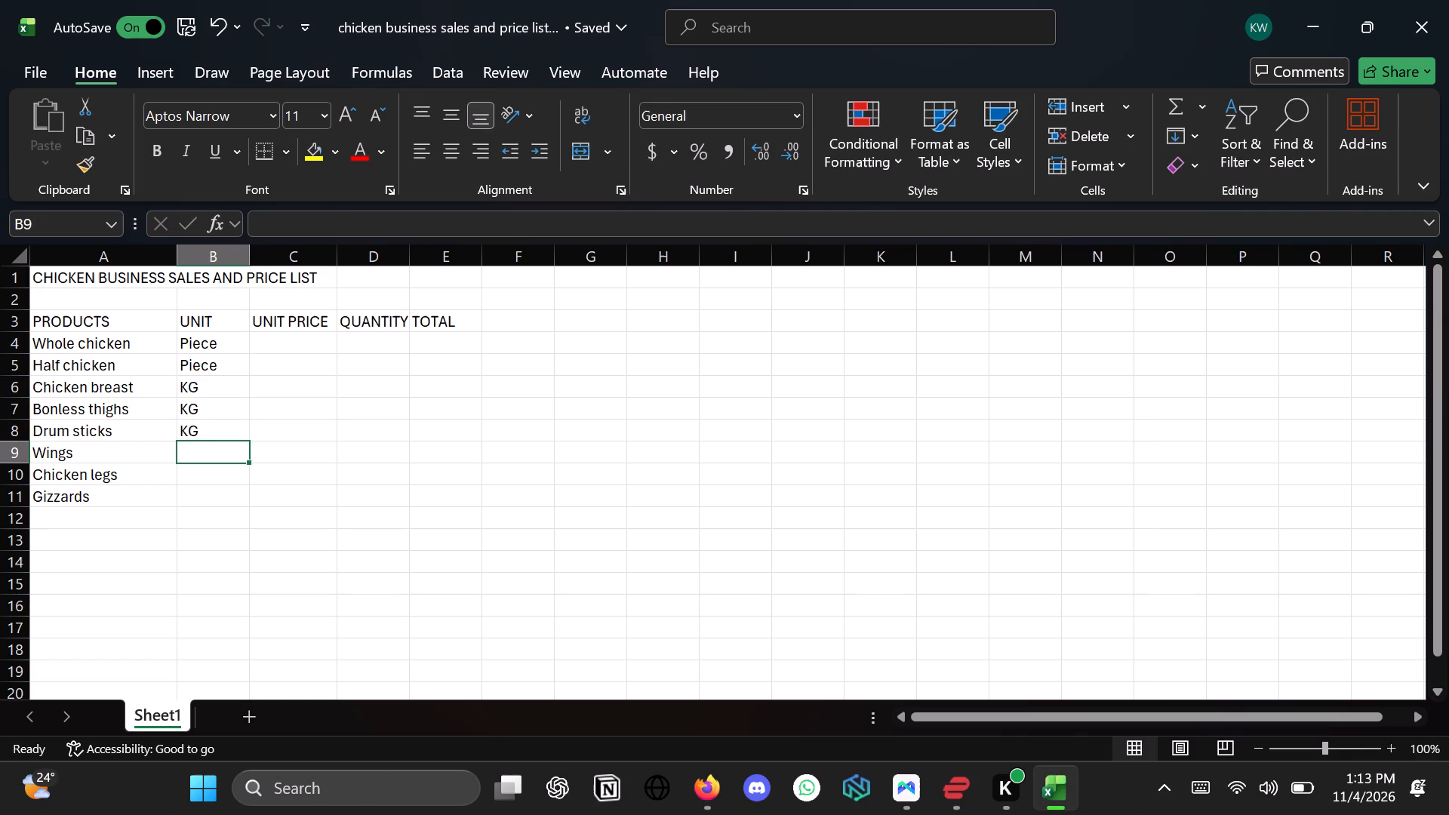
key("k")
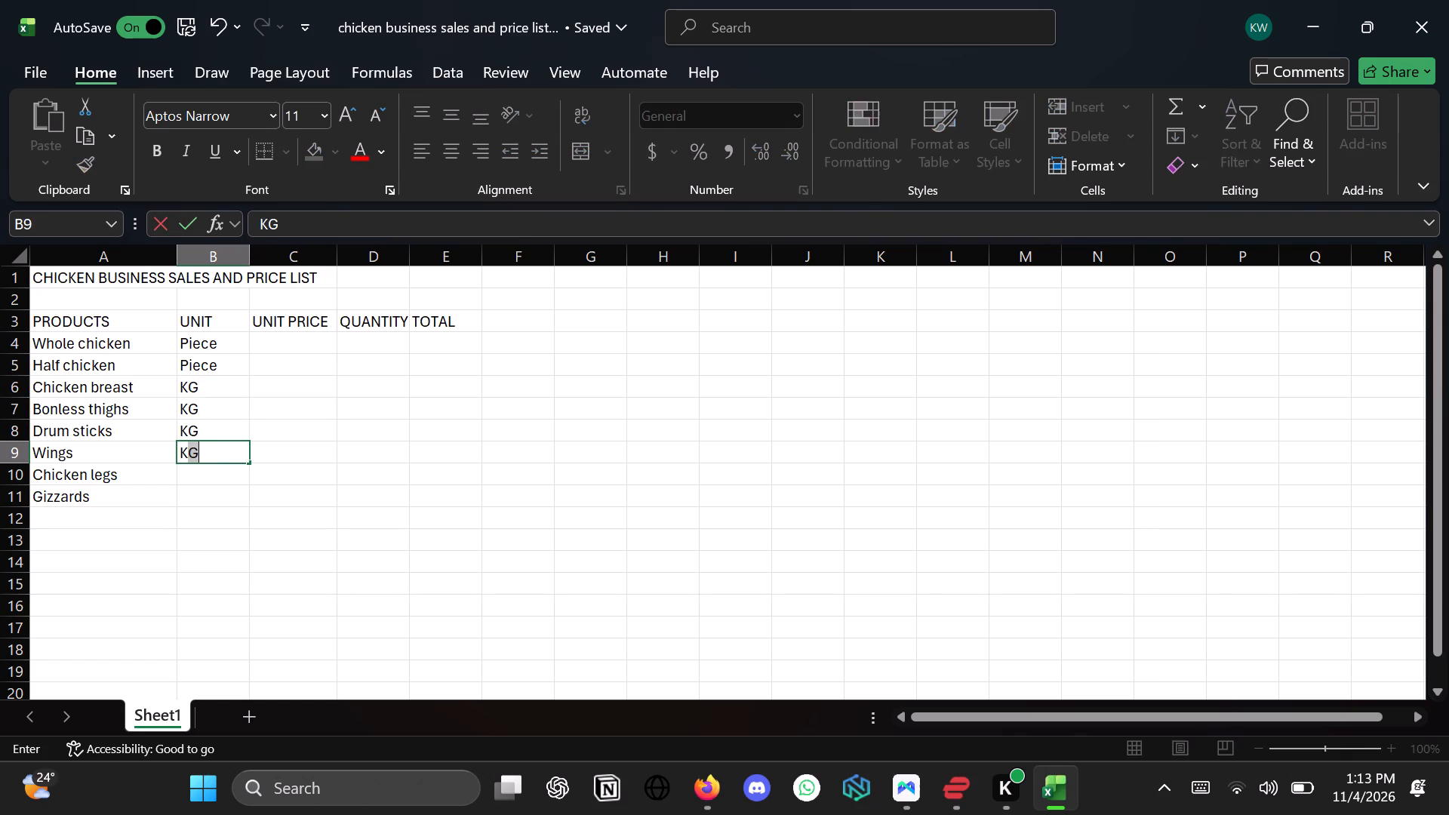
key("Return")
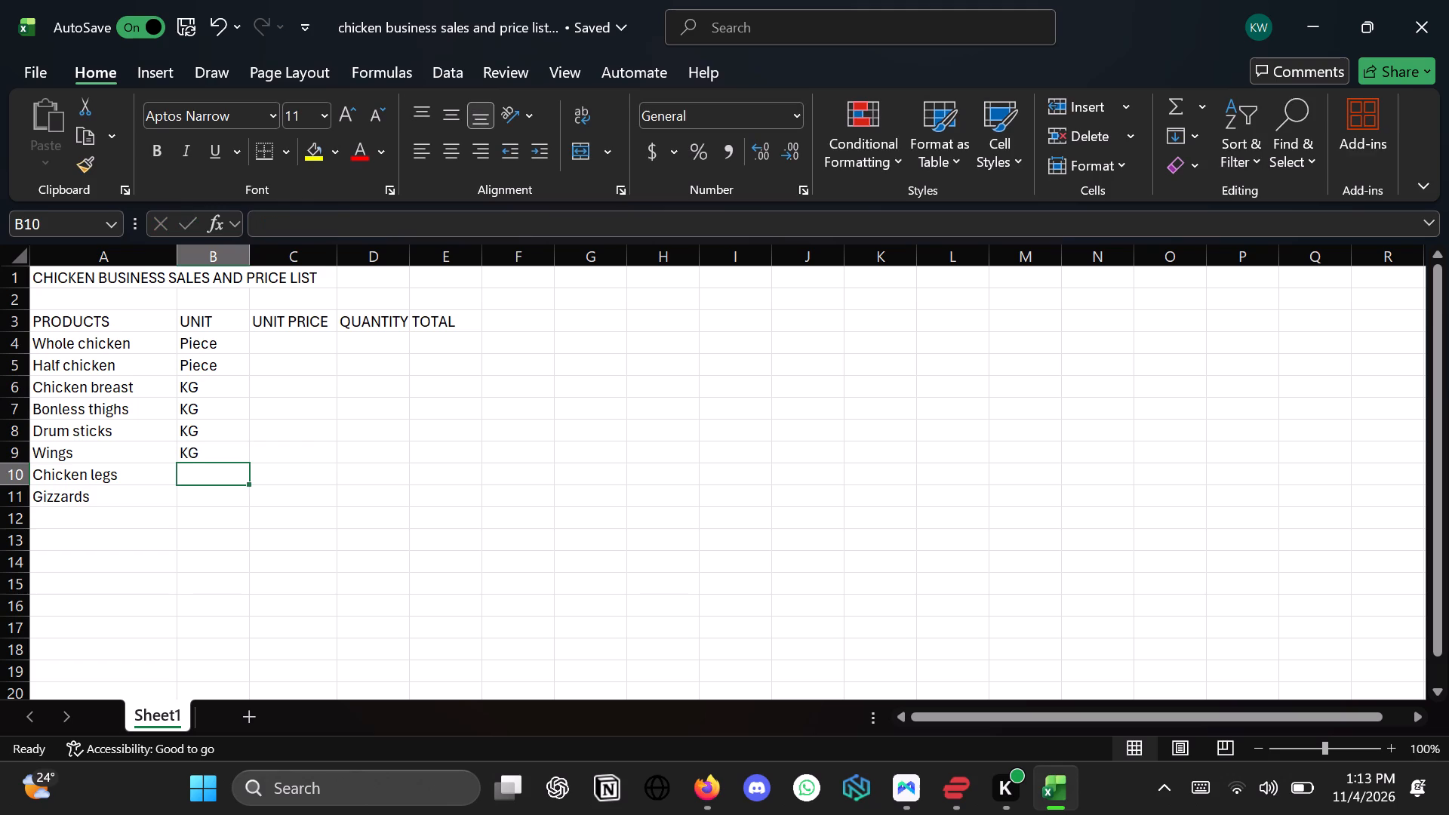
key("k")
key("Return")
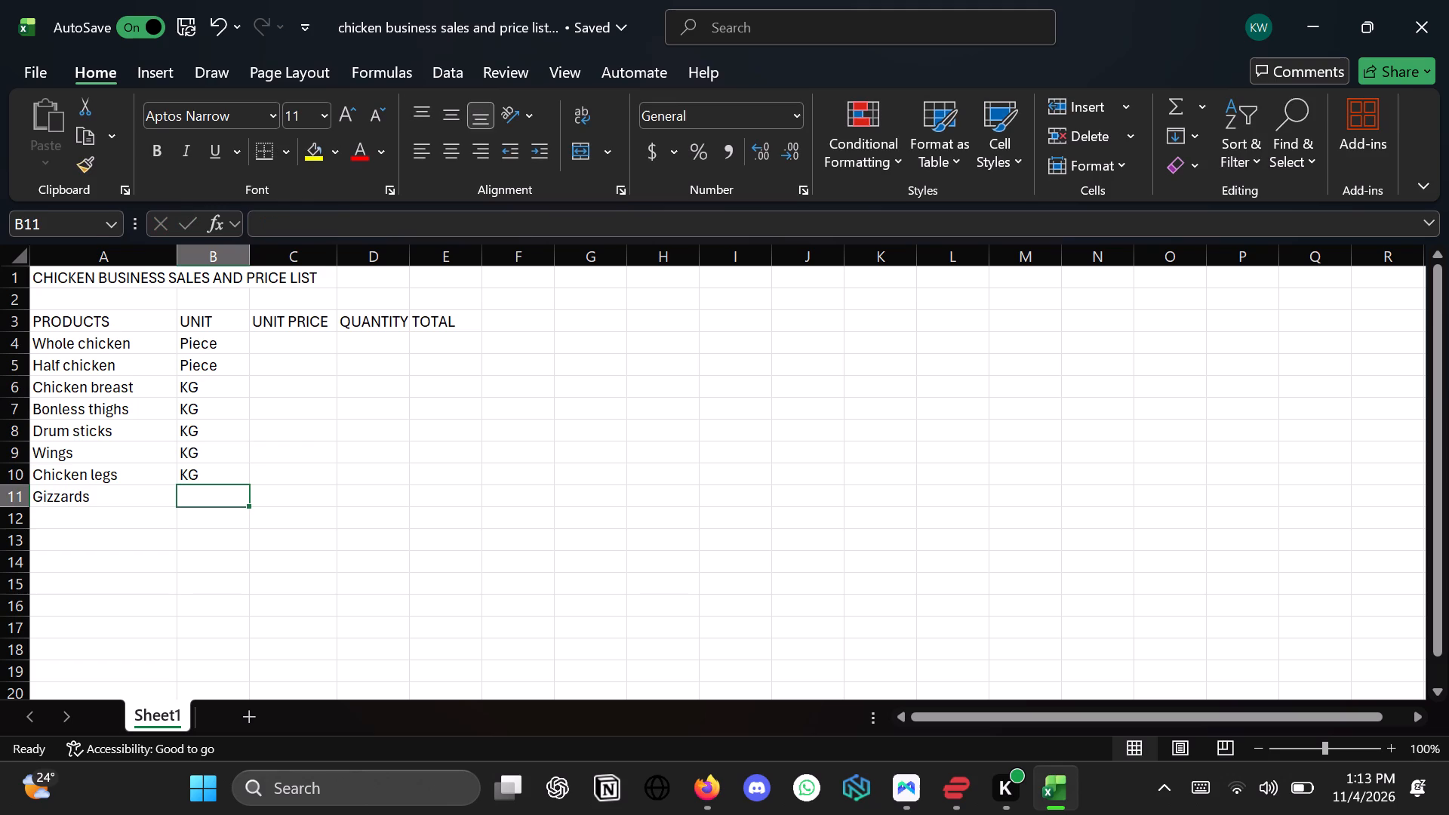
key("Return")
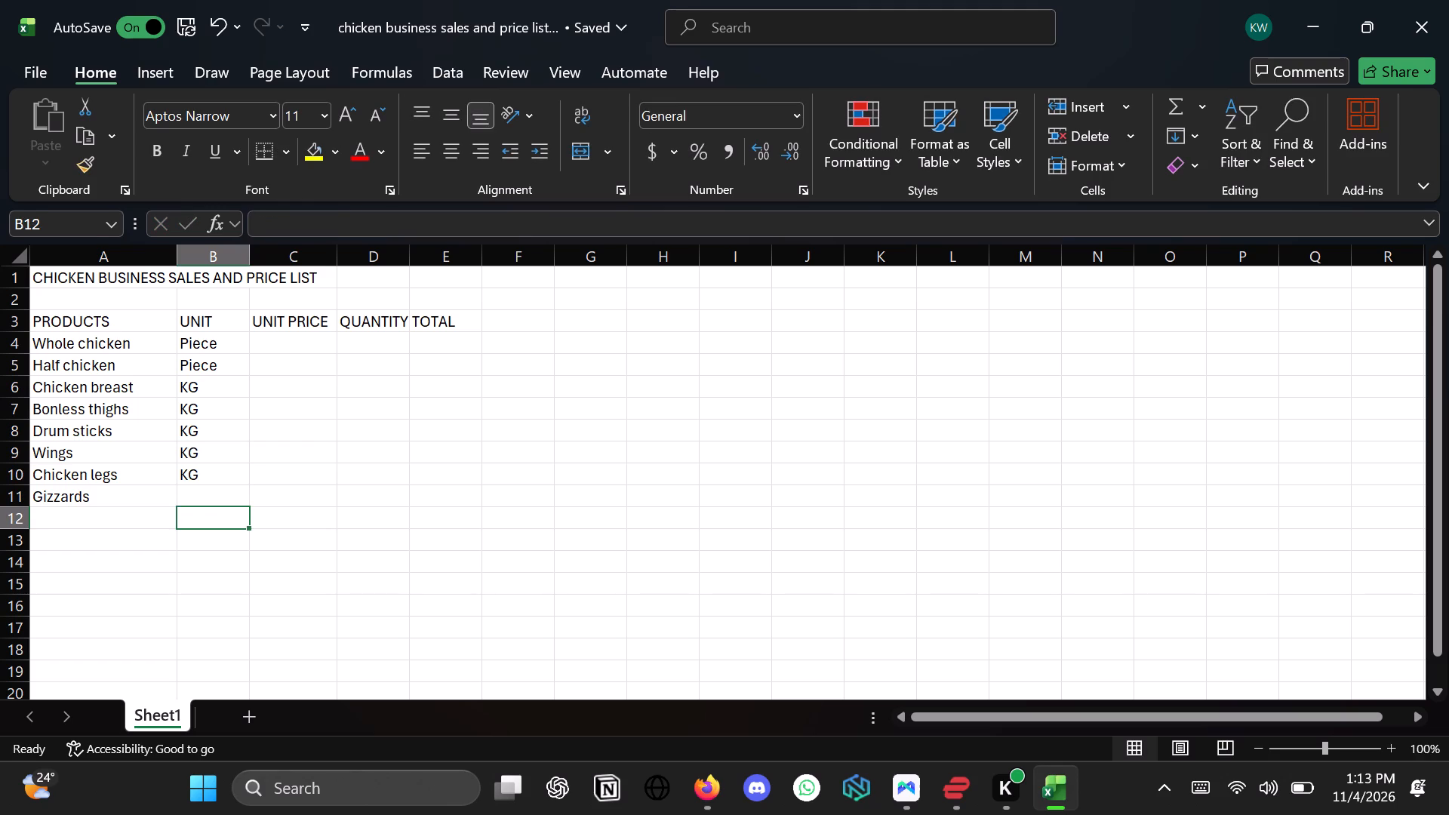
left_click(189, 494)
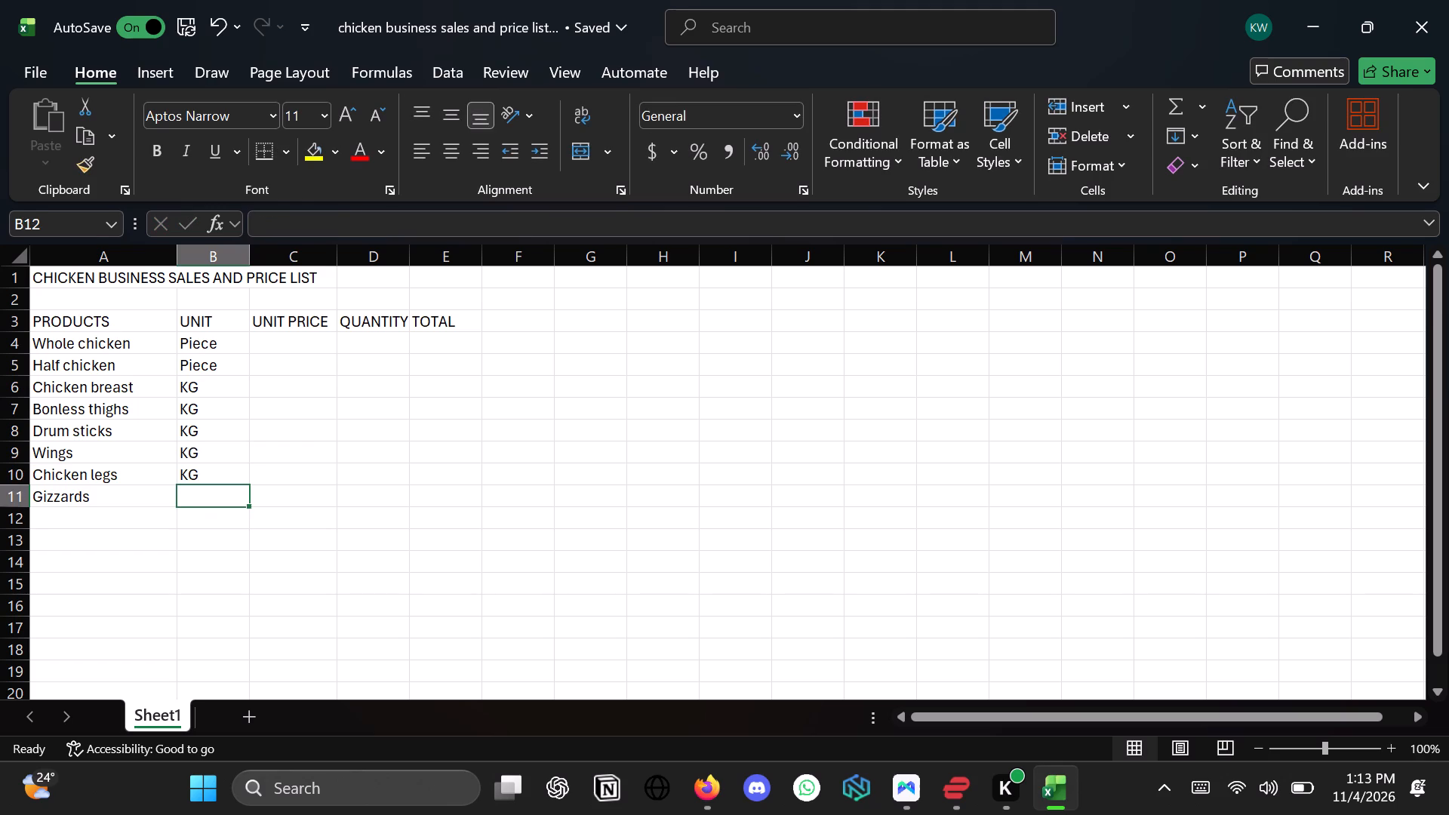
key("k")
key("Return")
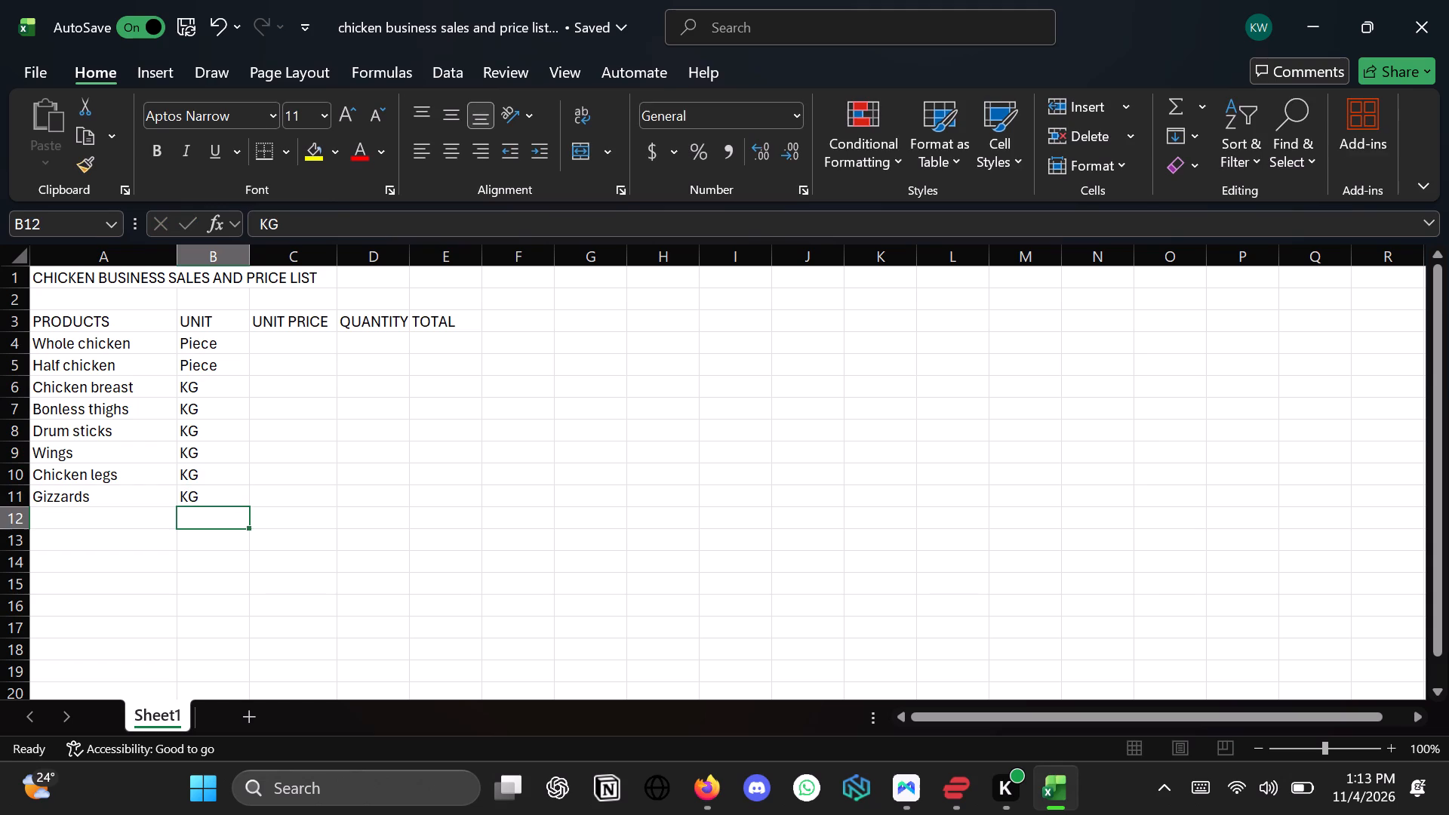
Enter the unit prices 560, 280, 750 and 650 for Whole chicken through Bonless thighs in cells C4 to C7.
left_click(281, 347)
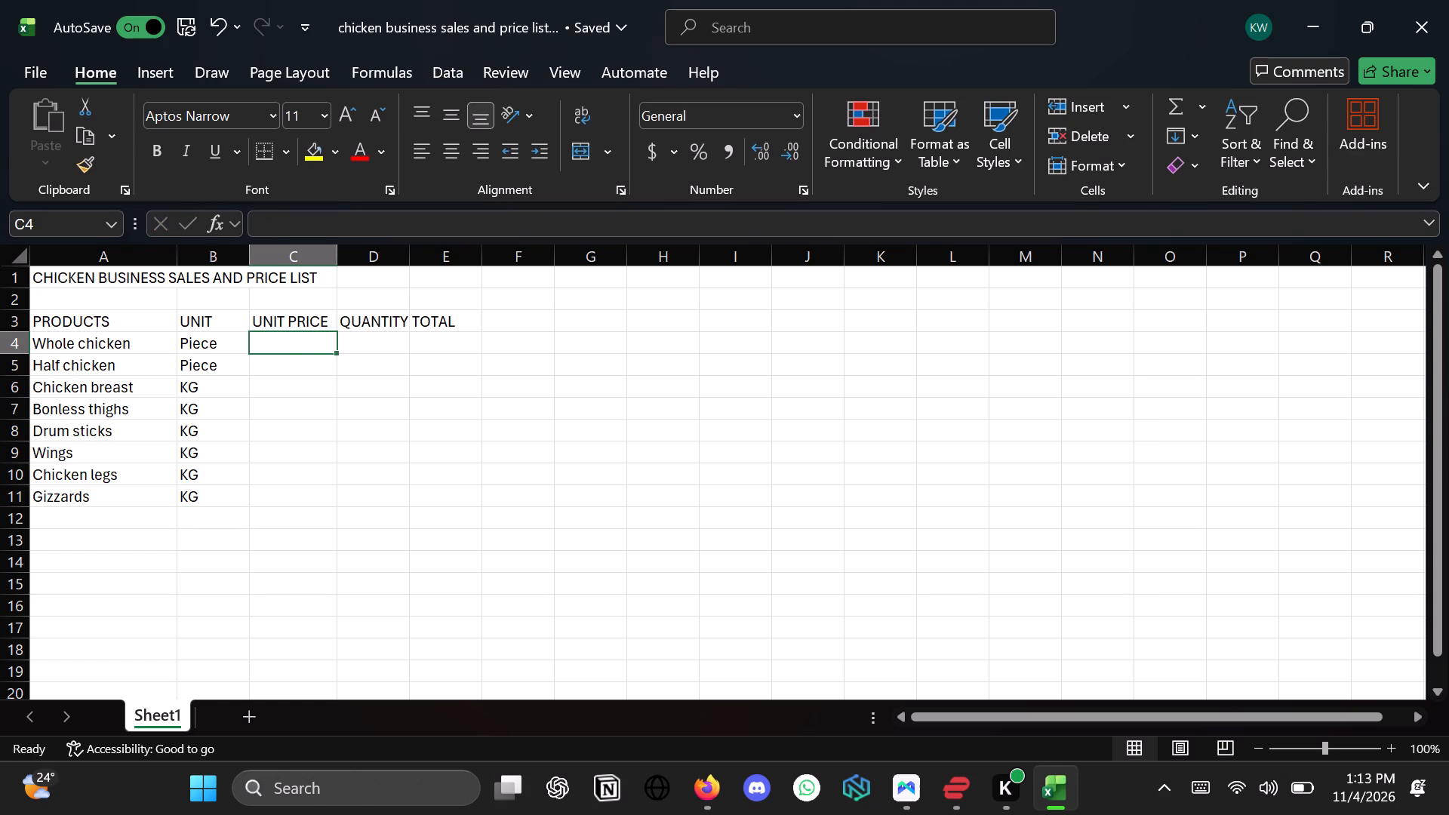
type("560")
key("Return")
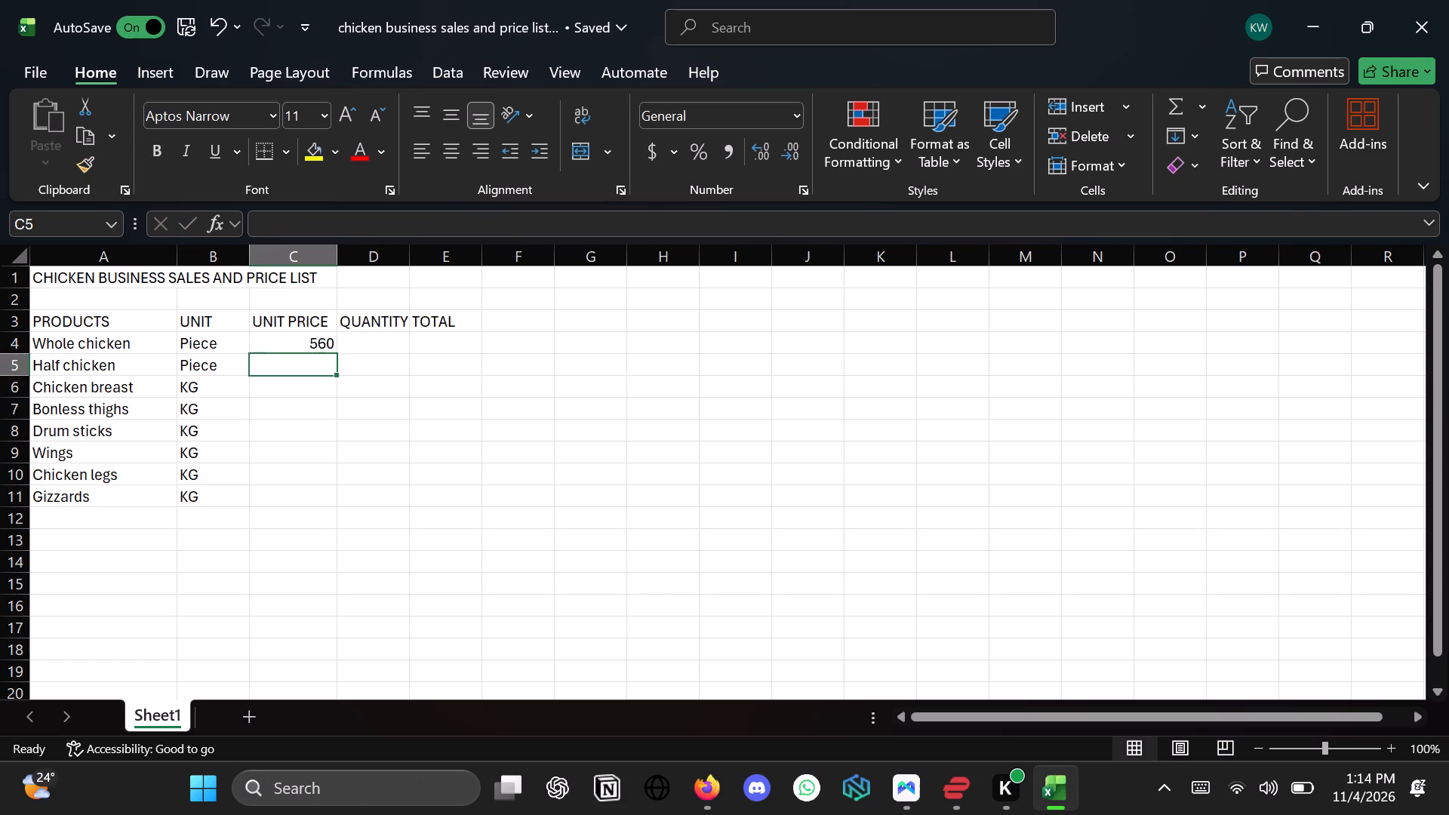
type("280")
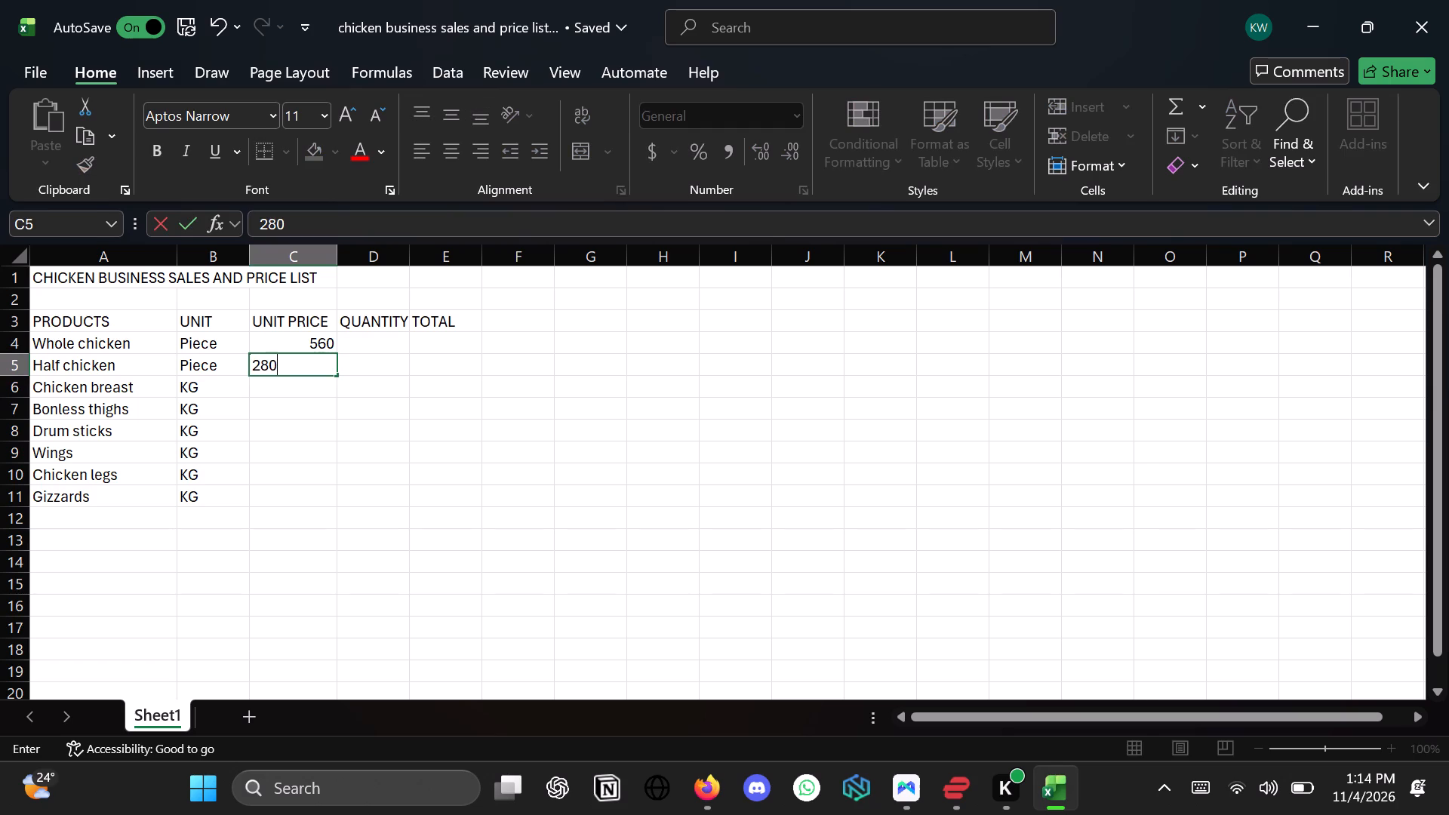
key("Return")
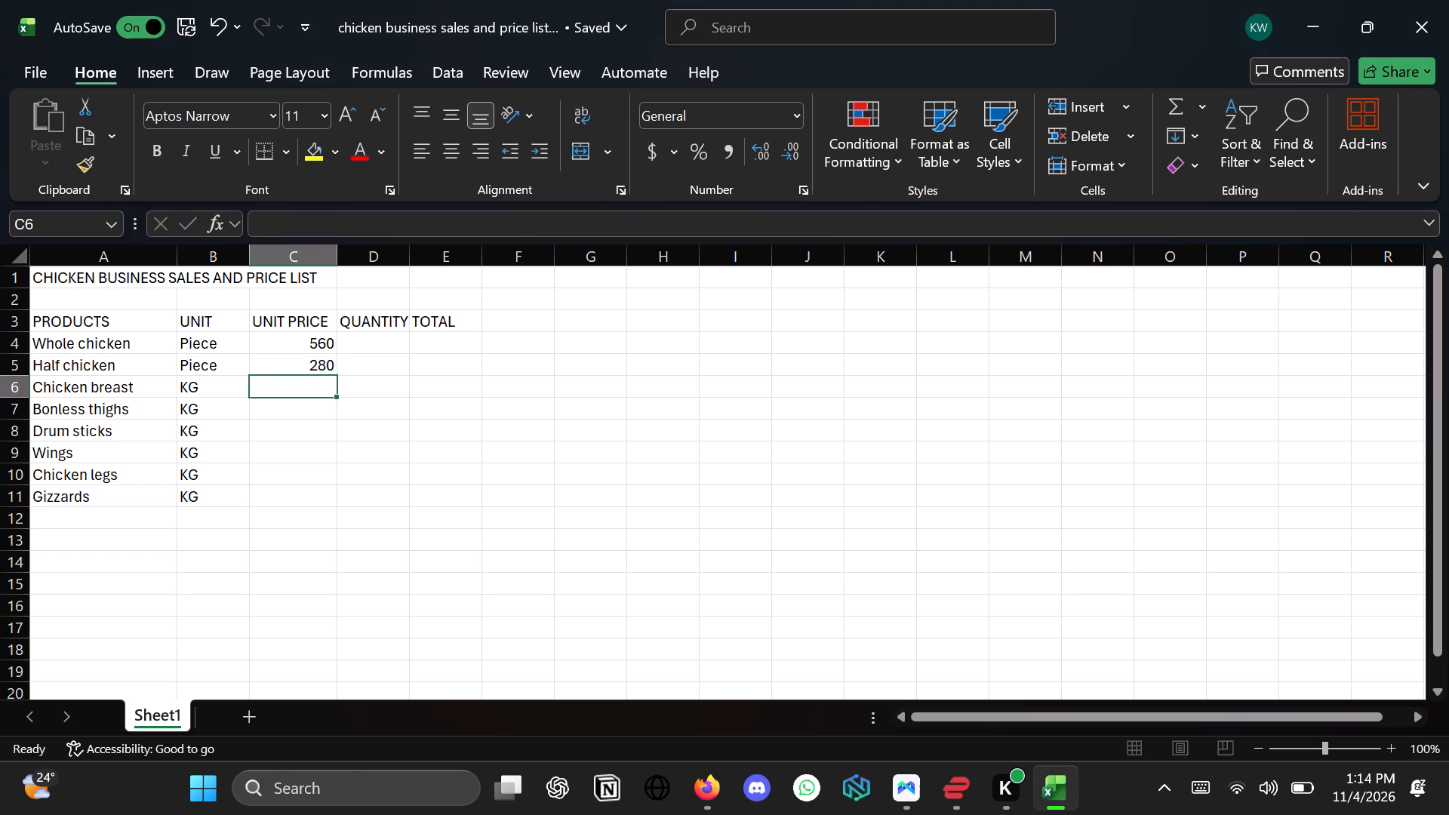
type("750")
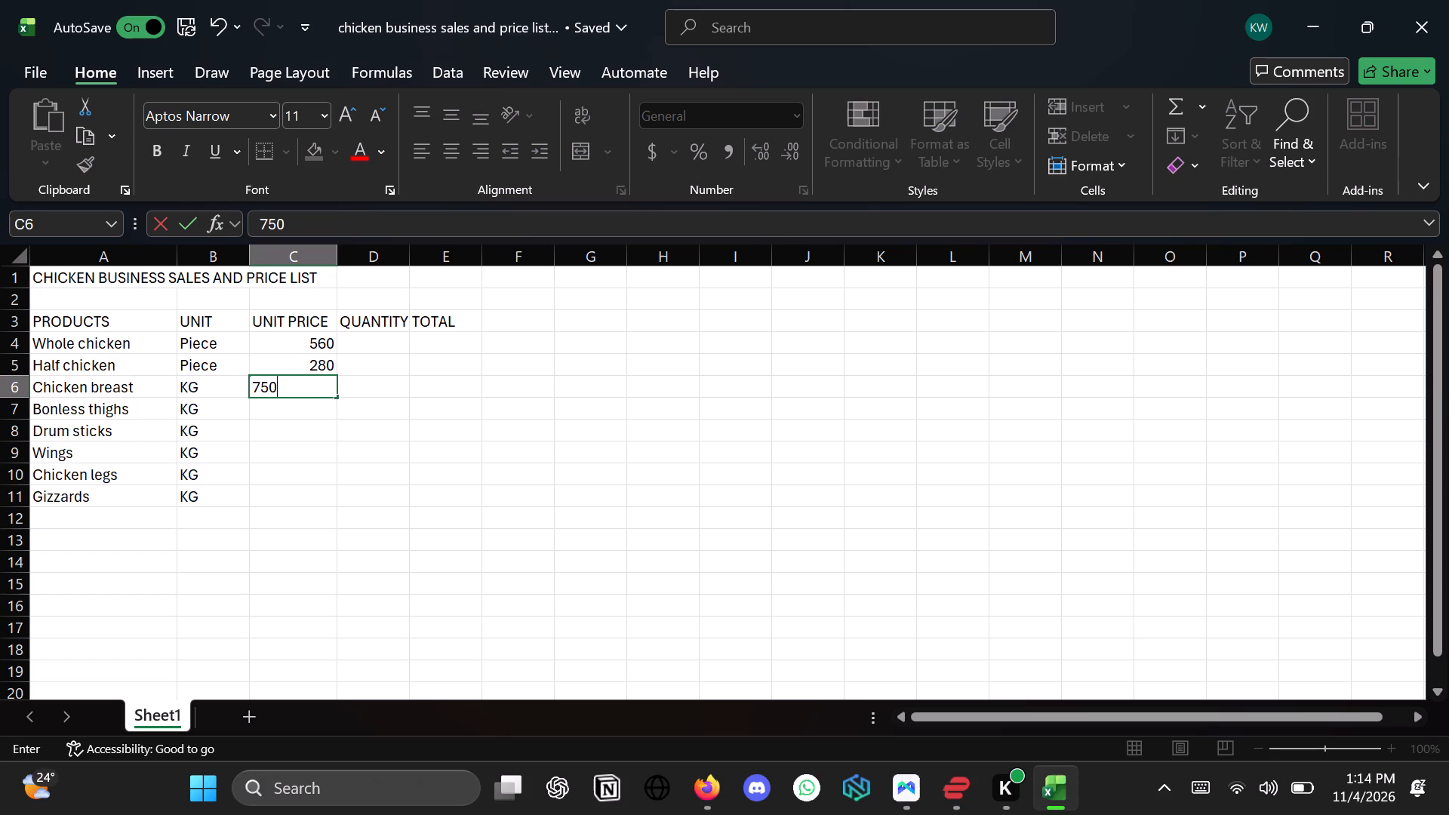
key("Return")
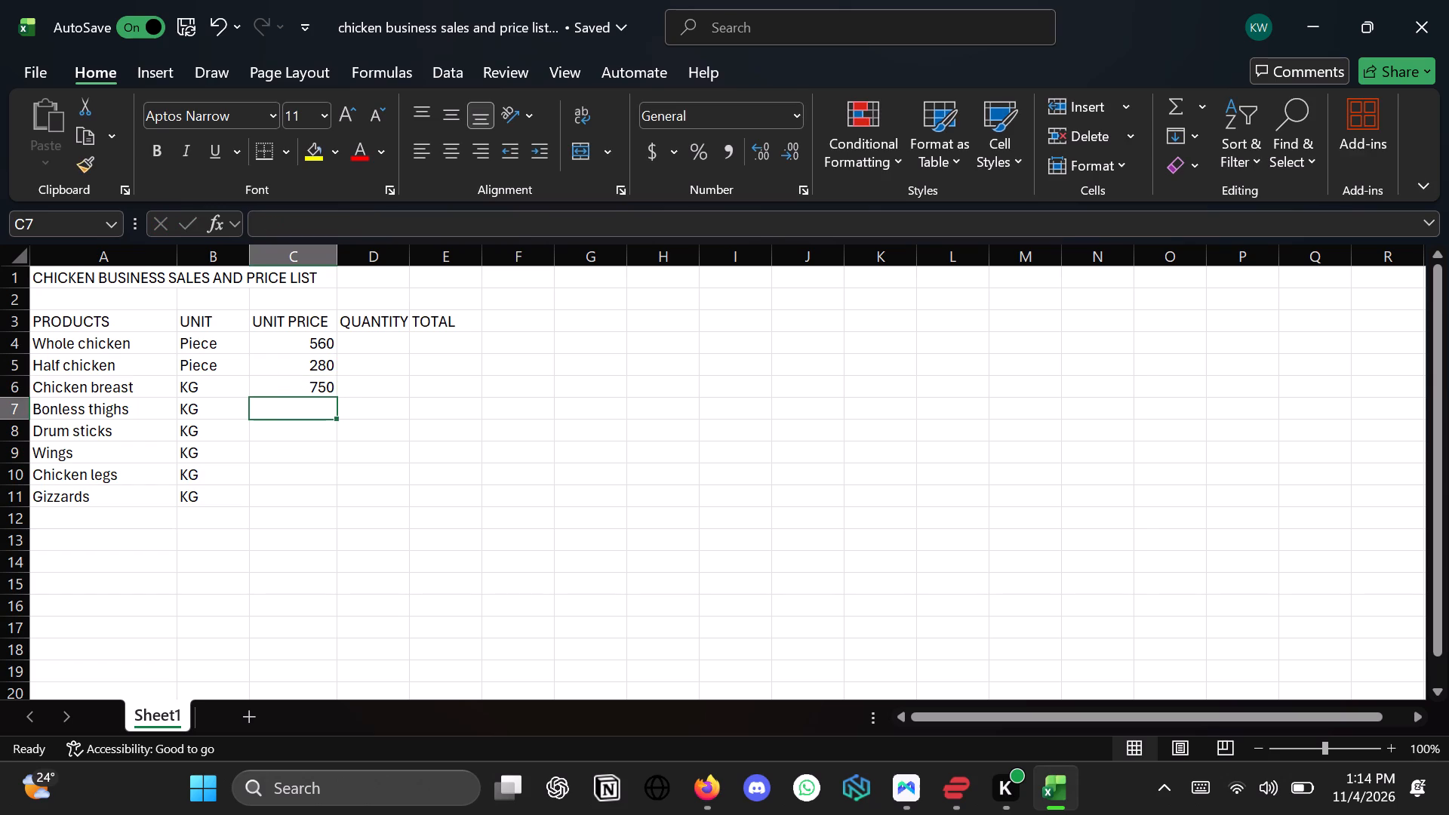
type("650")
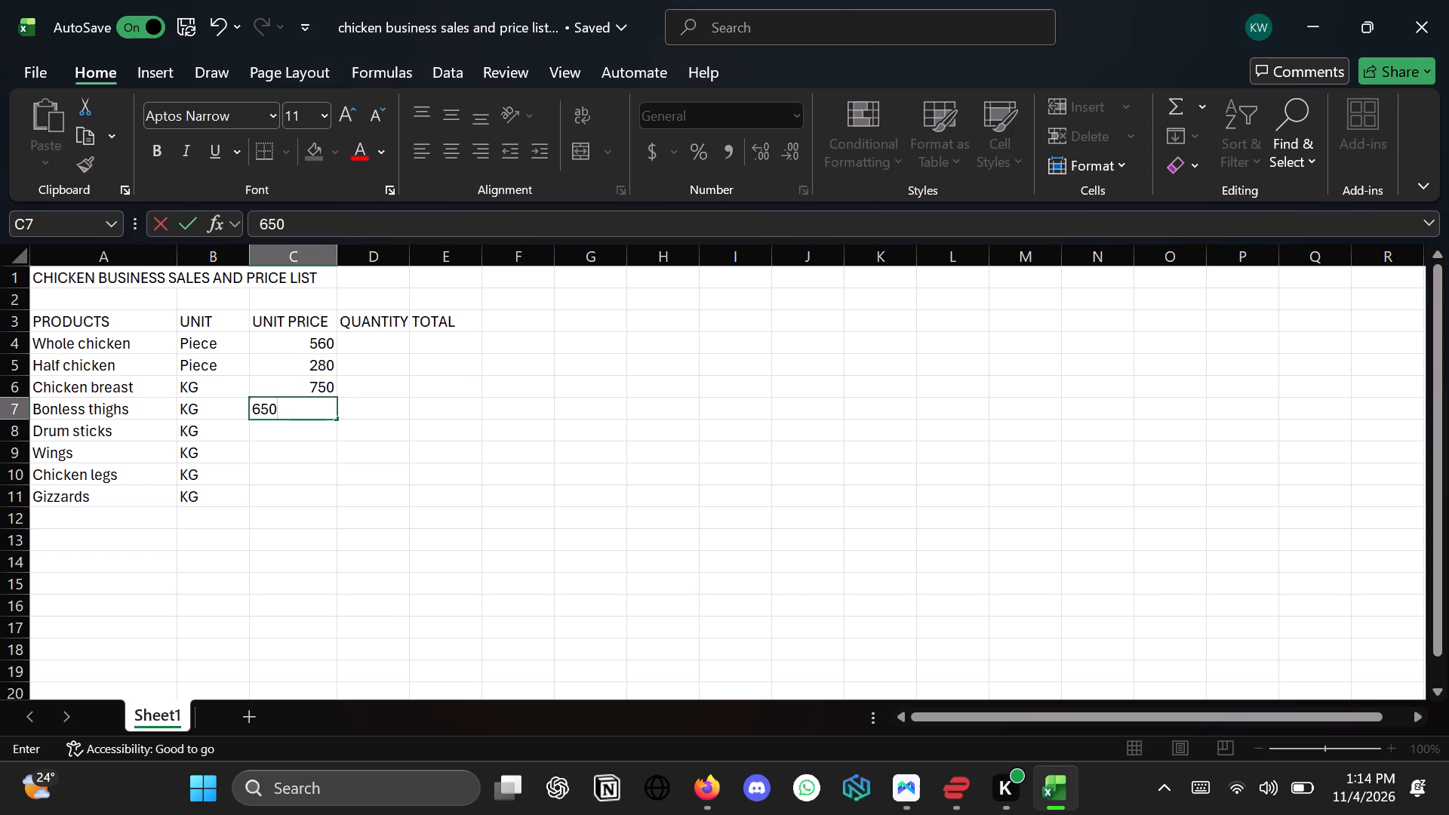
key("Return")
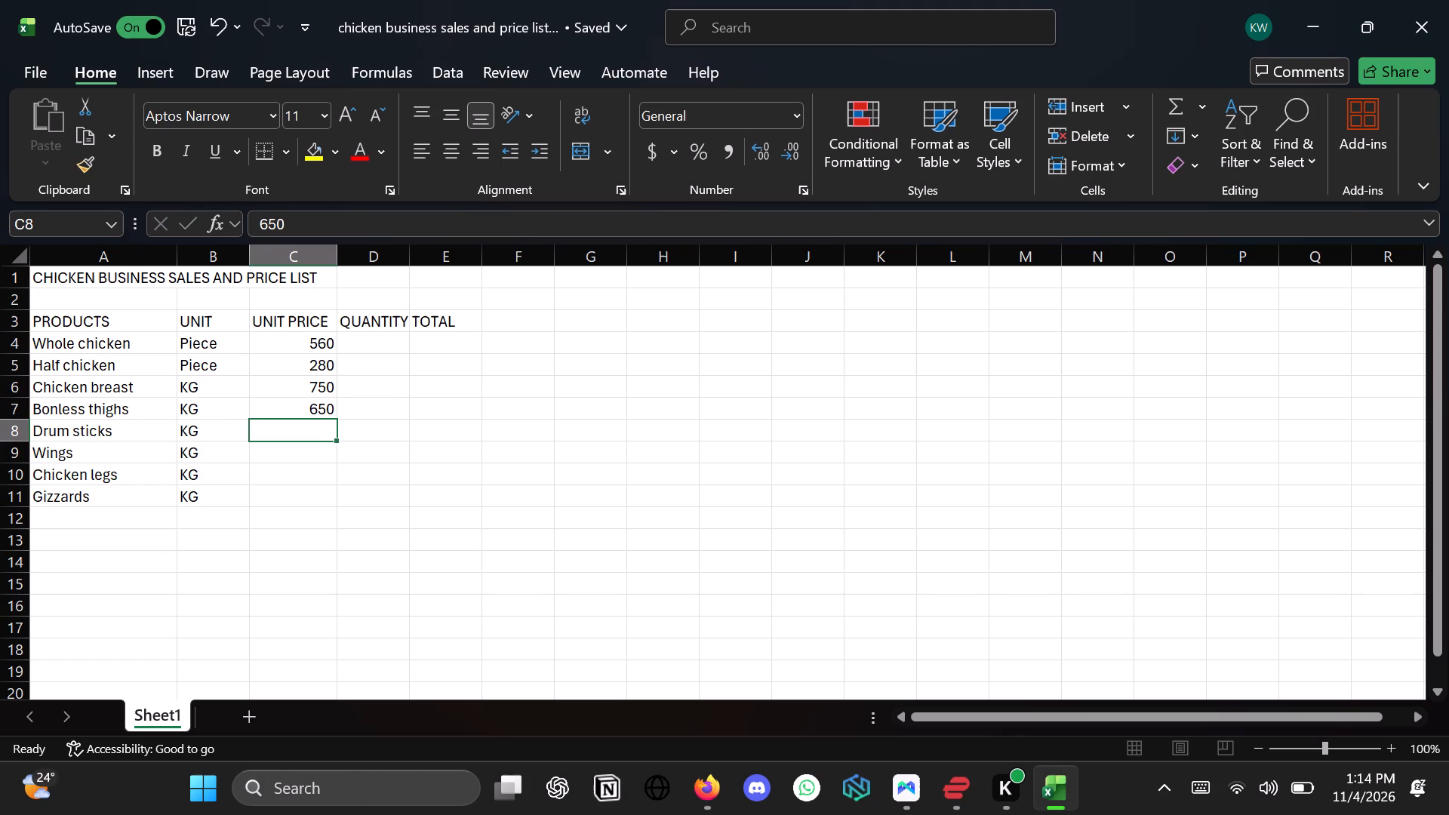
Enter the unit prices 650, 550, 450 and 450 for Drum sticks through Gizzards in cells C8 to C11.
type("650")
key("Return")
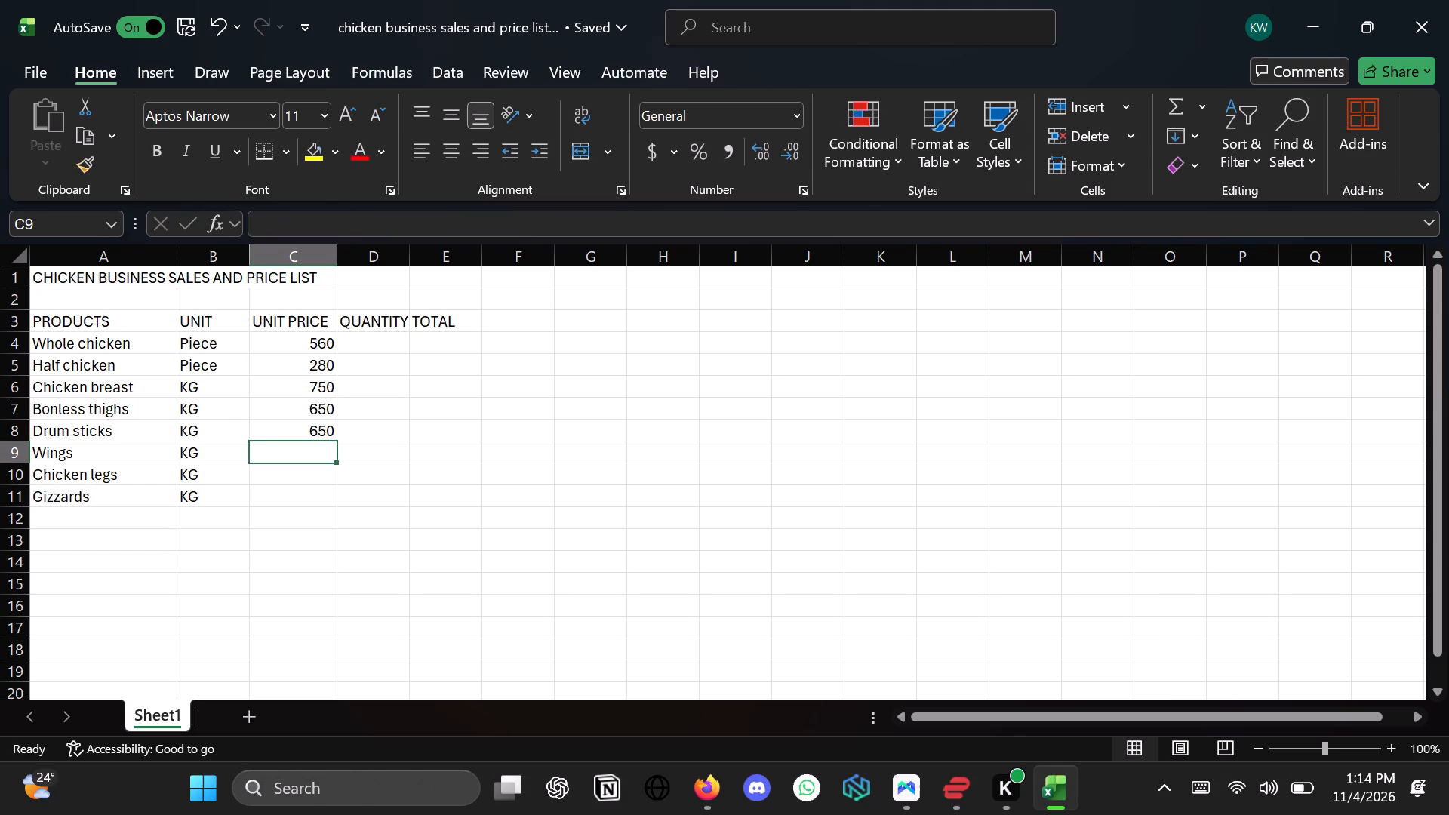
type("550")
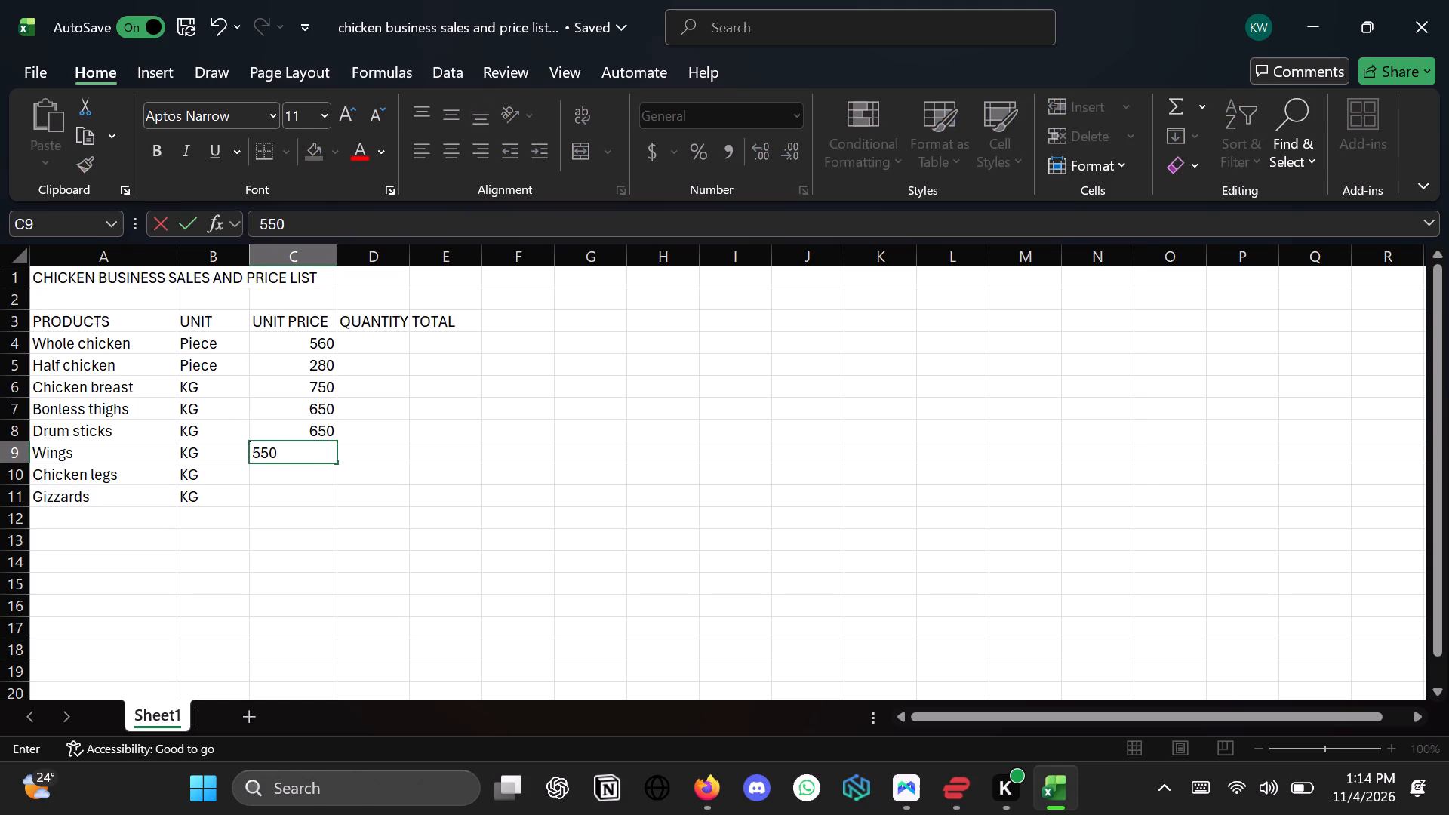
key("Return")
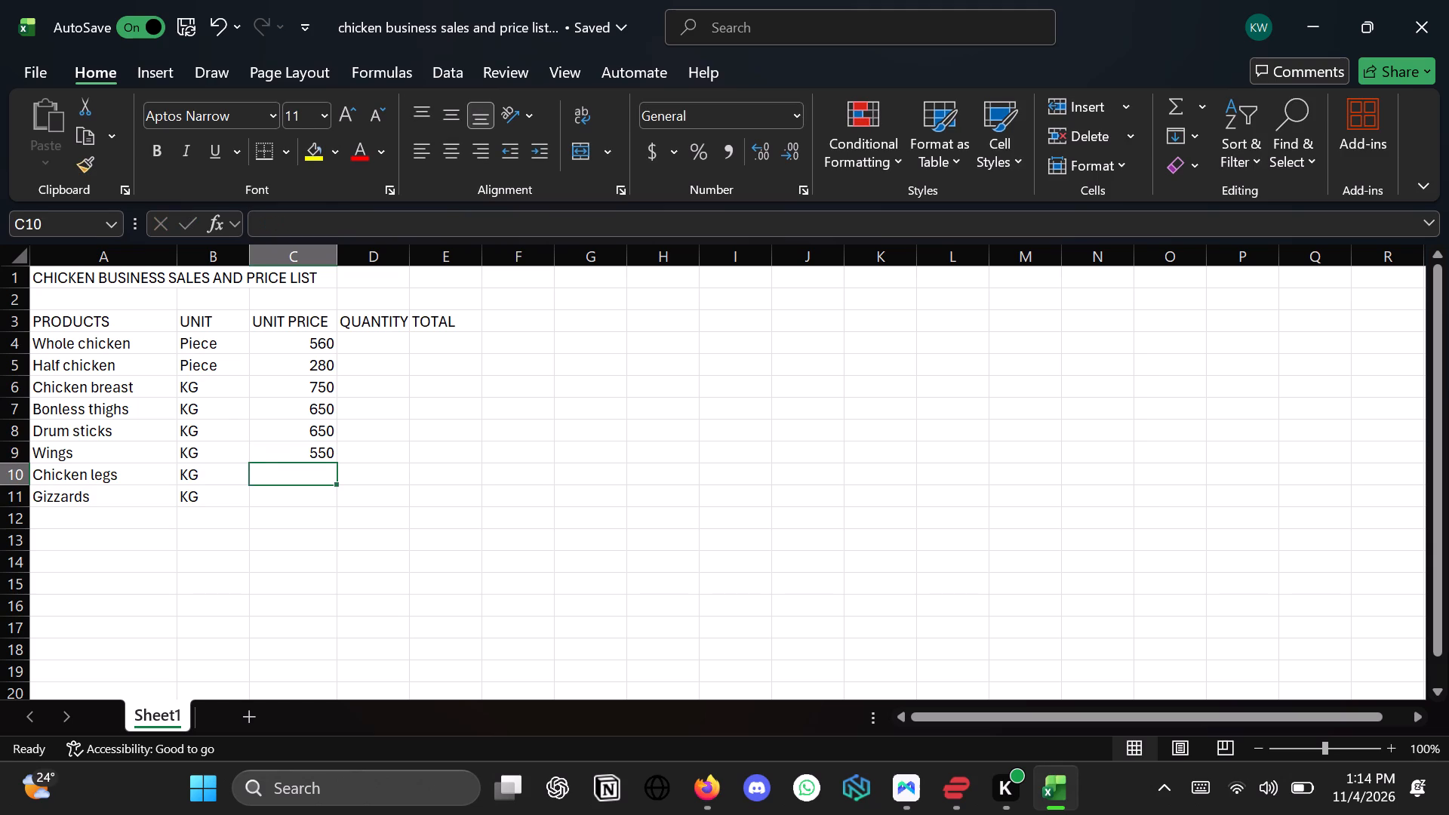
type("45")
key("0")
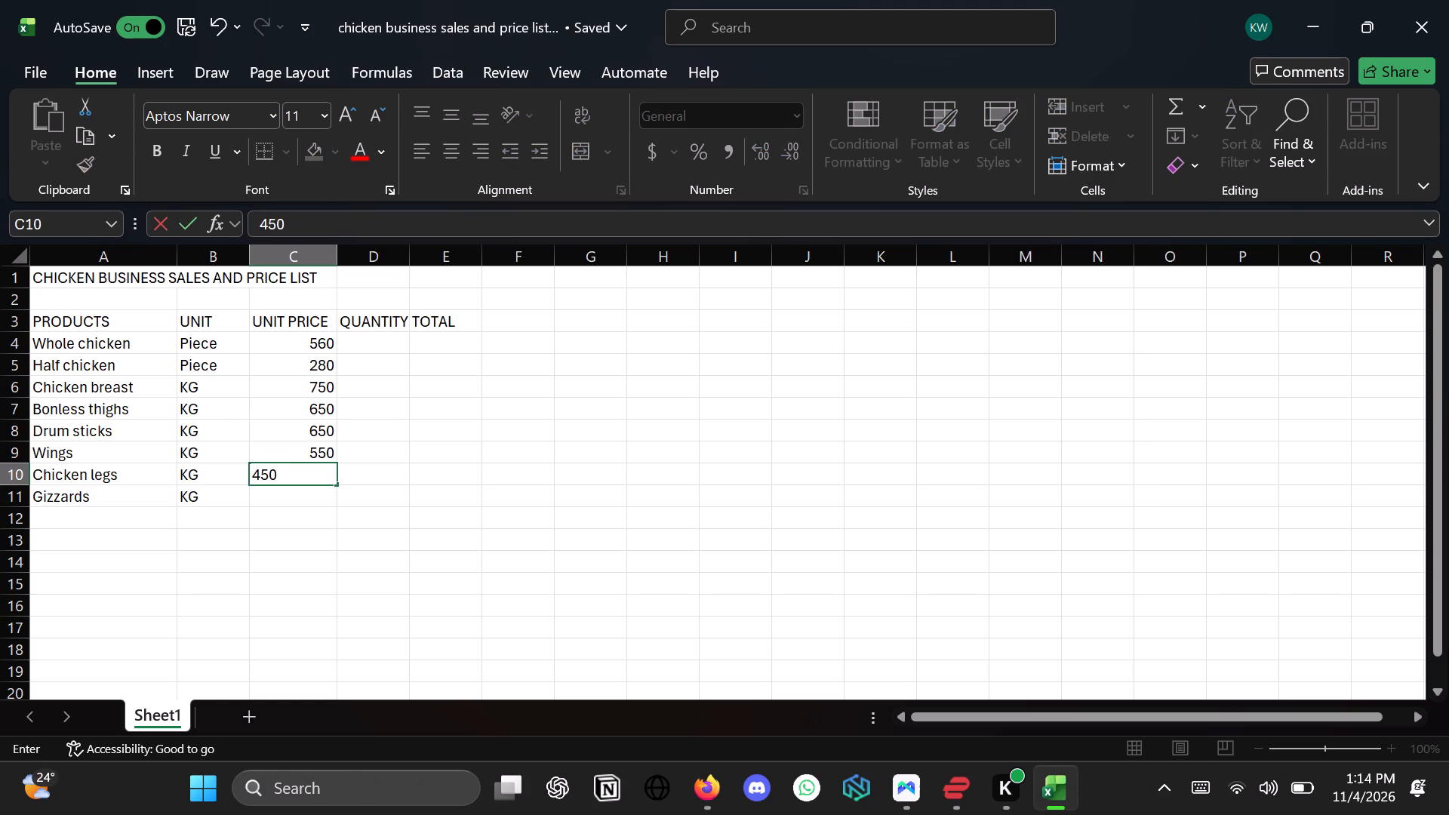
key("Return")
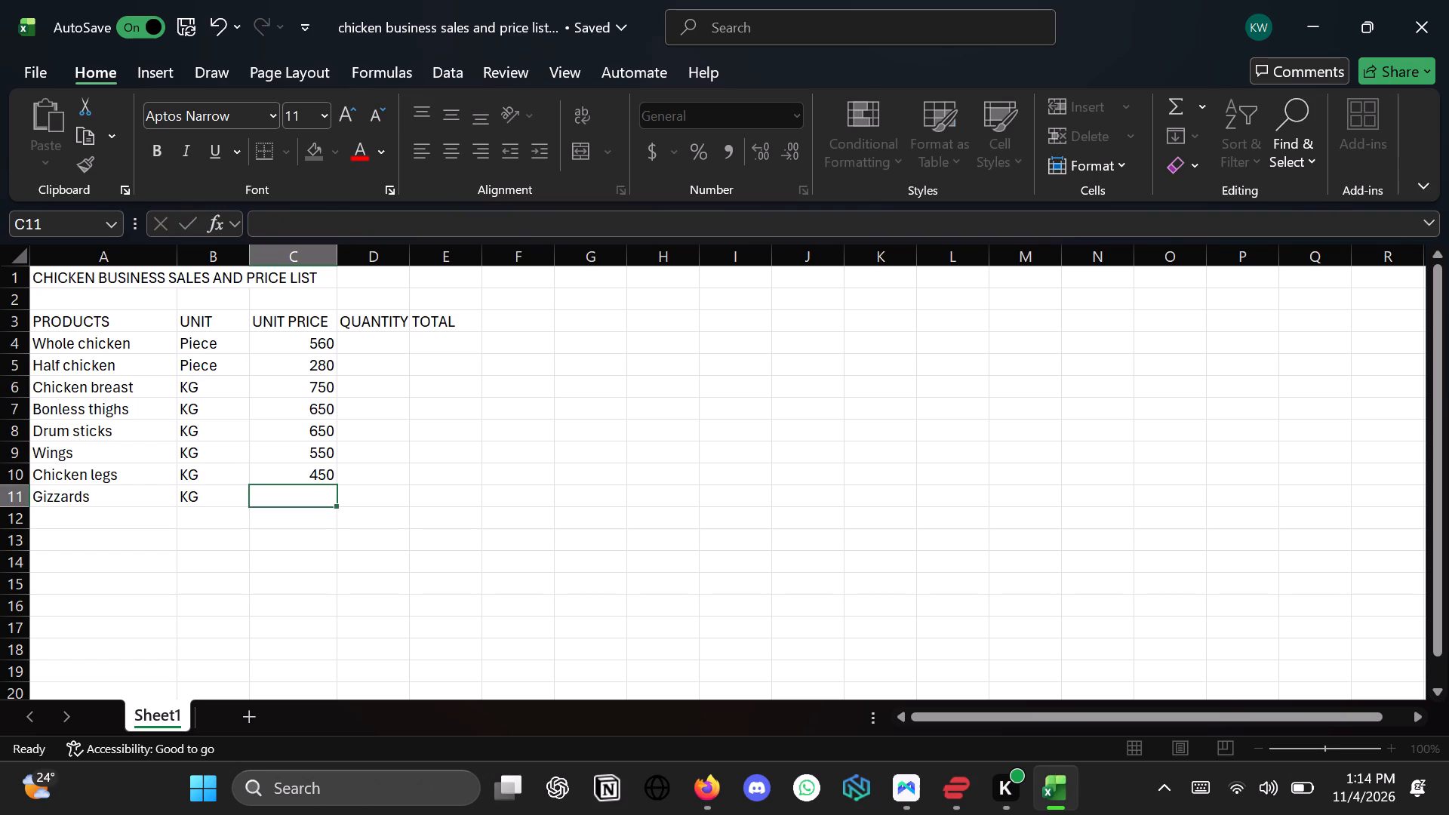
type("450")
key("Return")
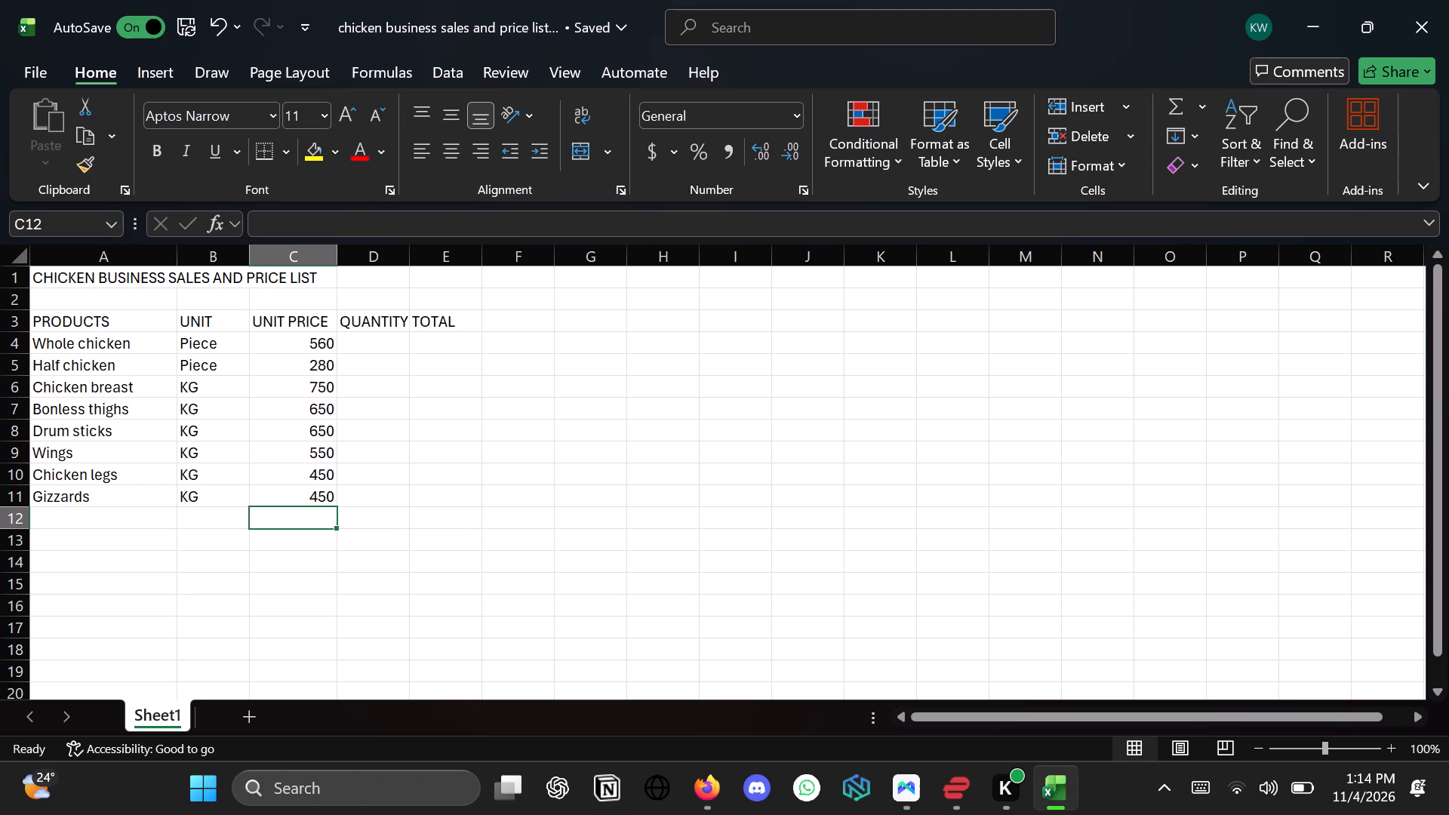
Widen column D slightly so the QUANTITY header fits with clear space before the TOTAL column.
left_click(407, 260)
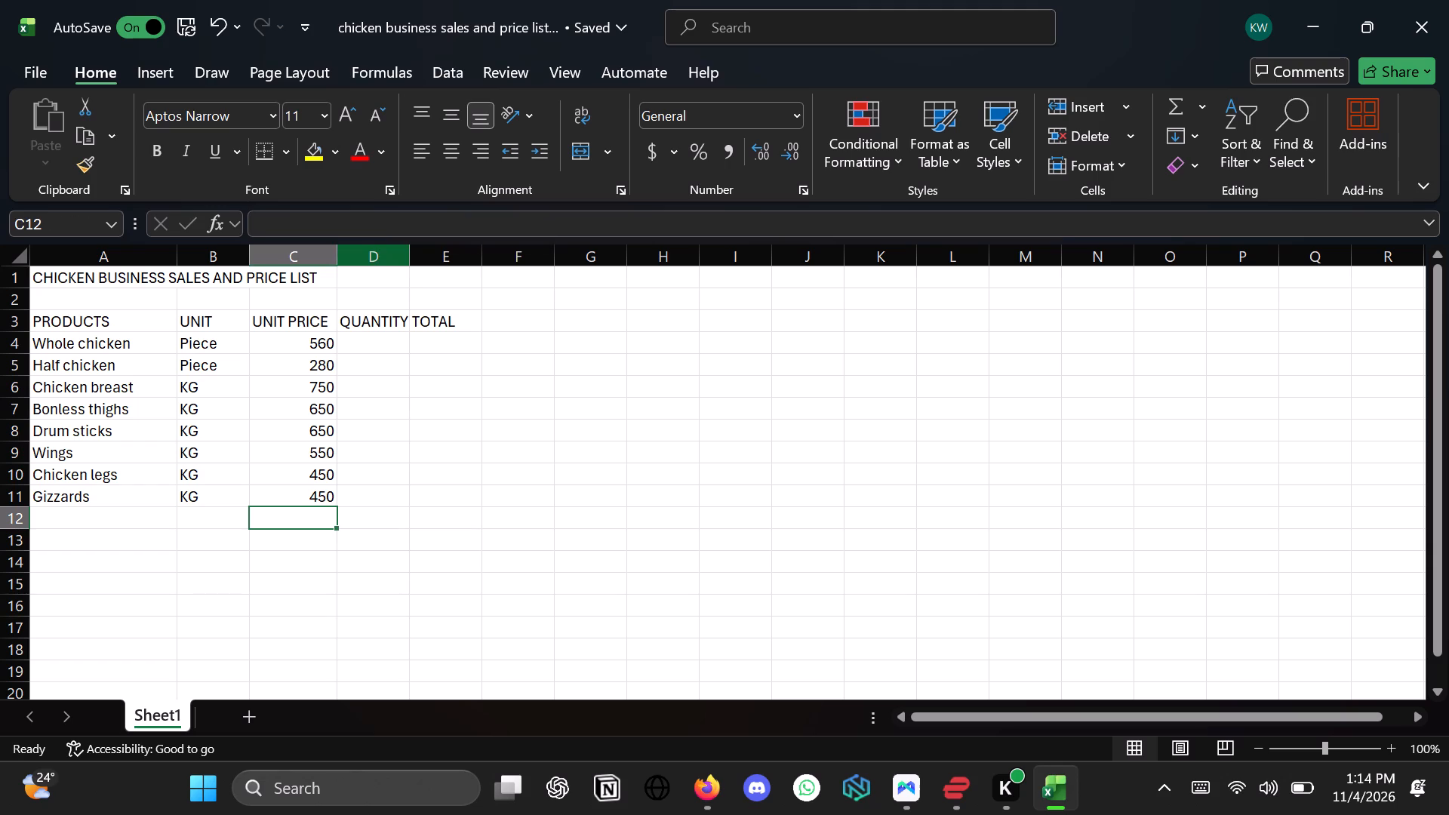
left_click(389, 262)
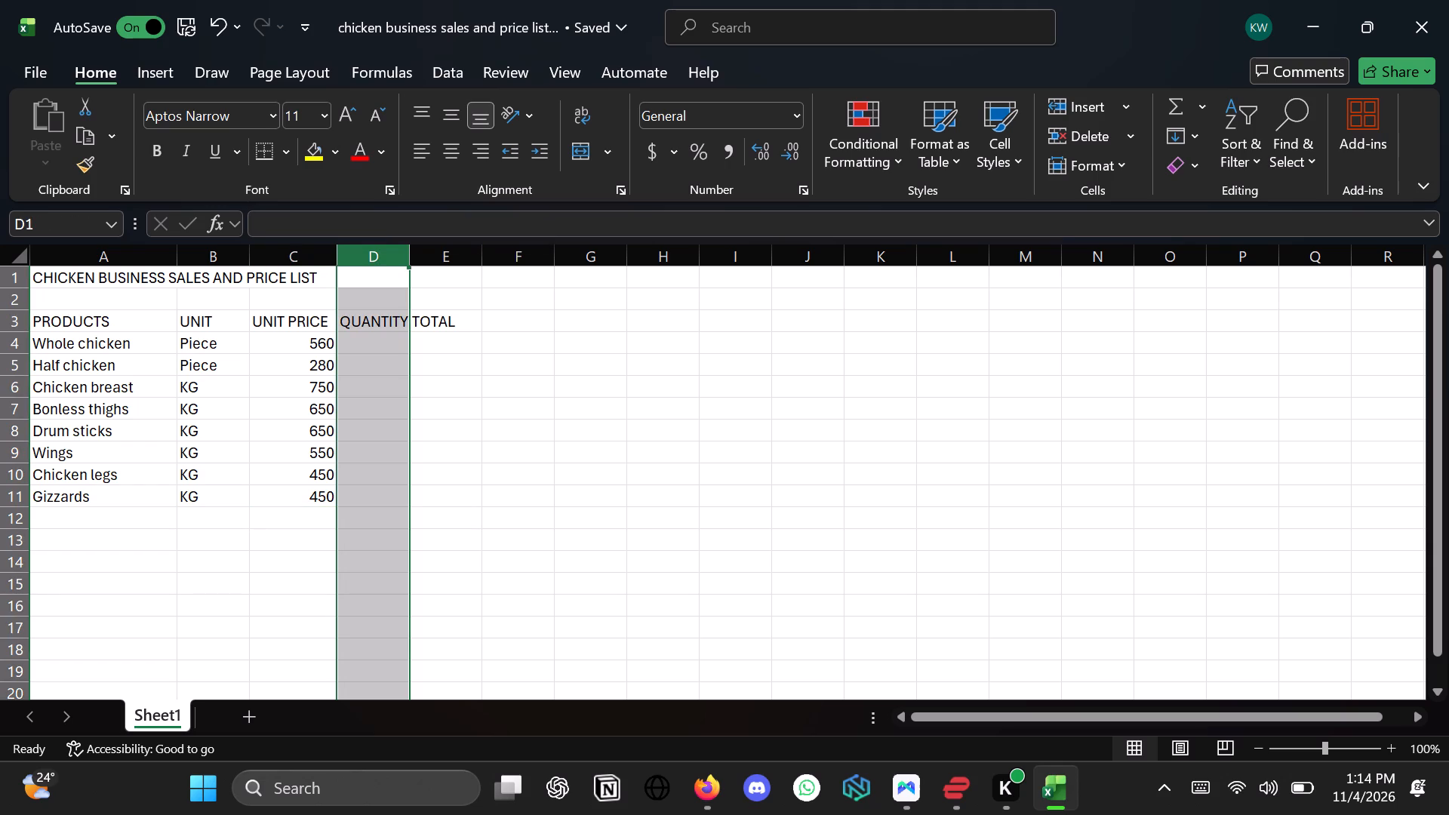
left_click(411, 257)
right_click(412, 257)
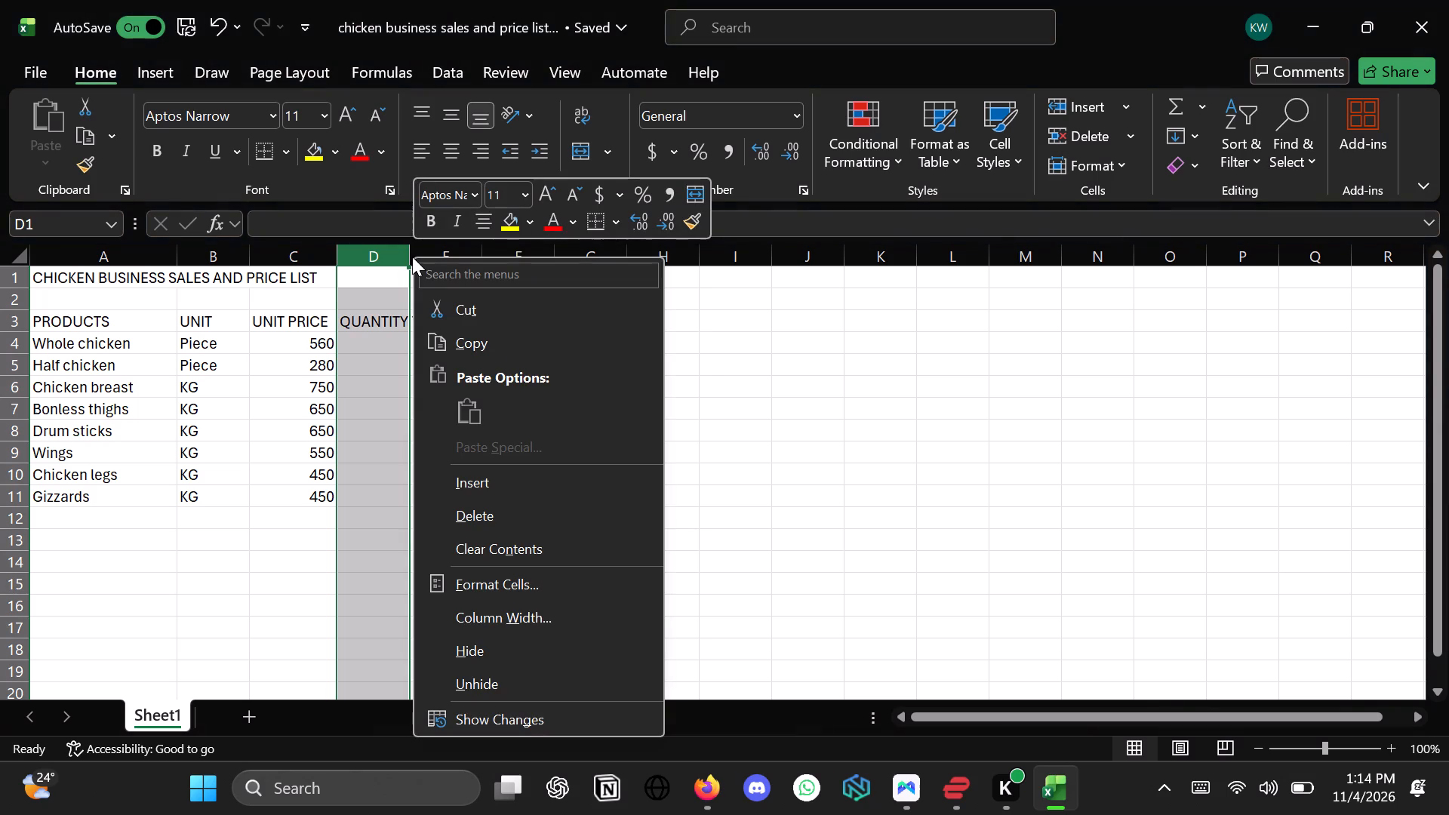
left_click(402, 253)
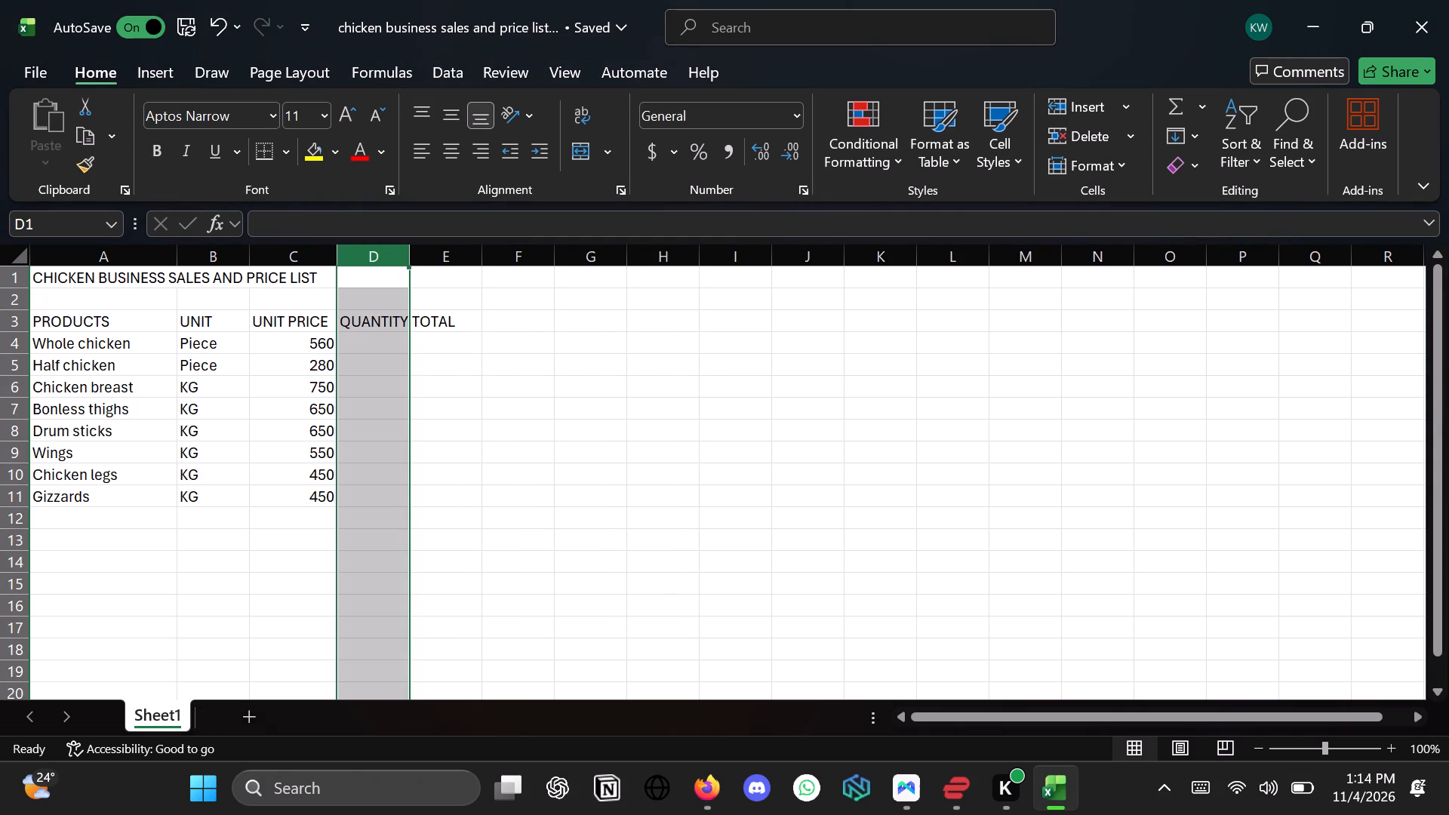
left_click(410, 258)
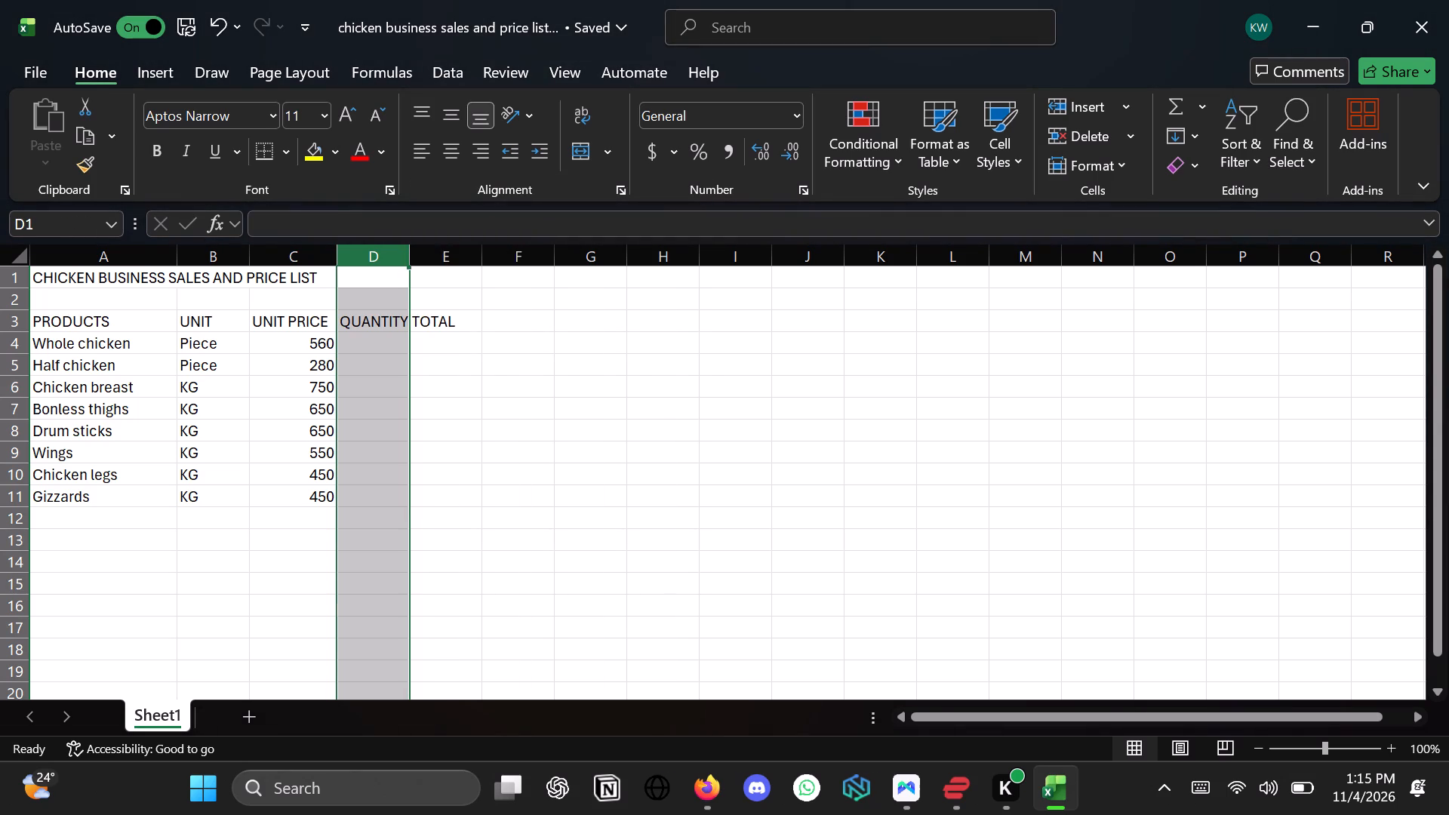
left_click(410, 258)
left_click_drag(410, 258, 434, 258)
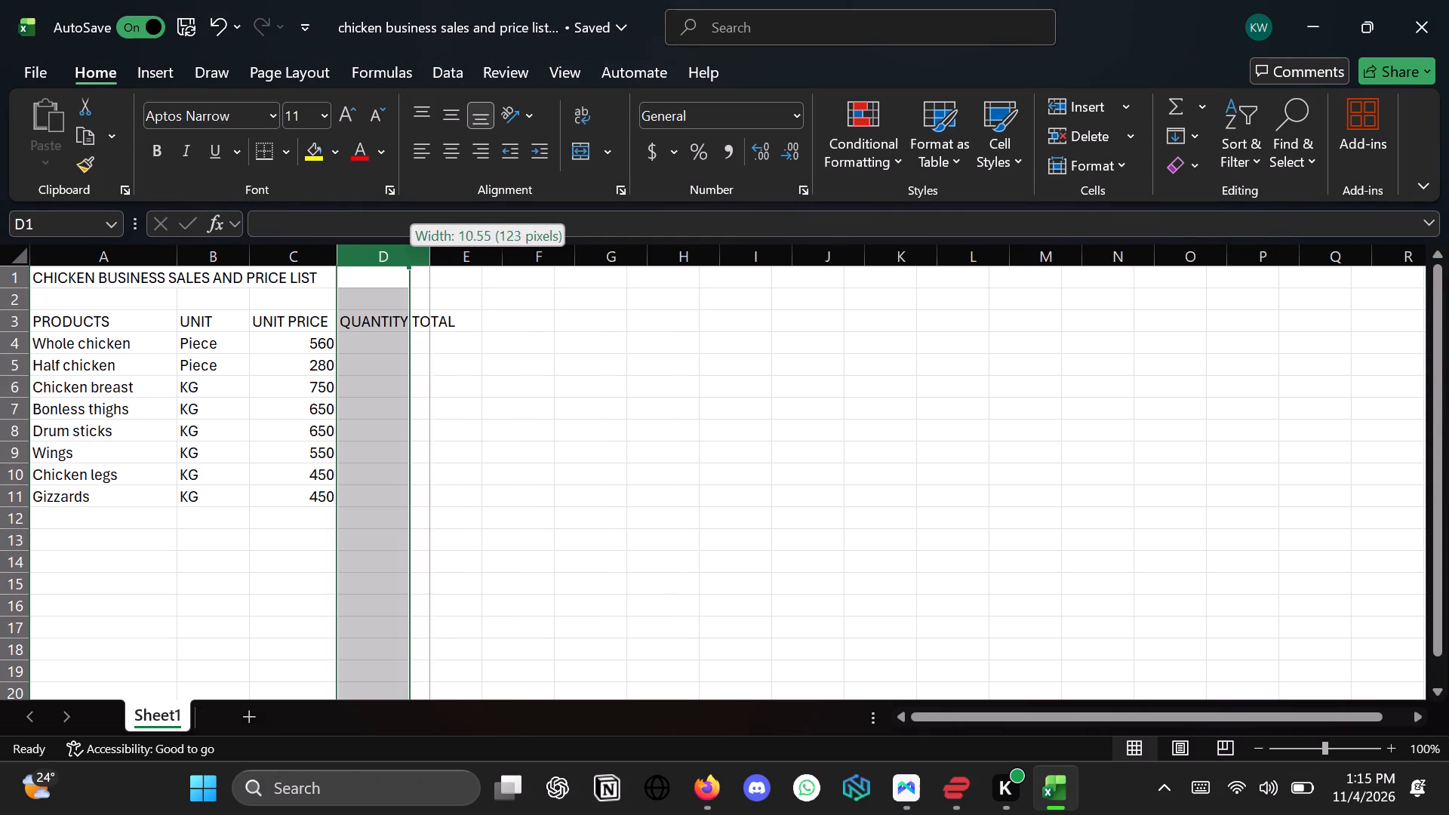
left_click_drag(434, 258, 436, 258)
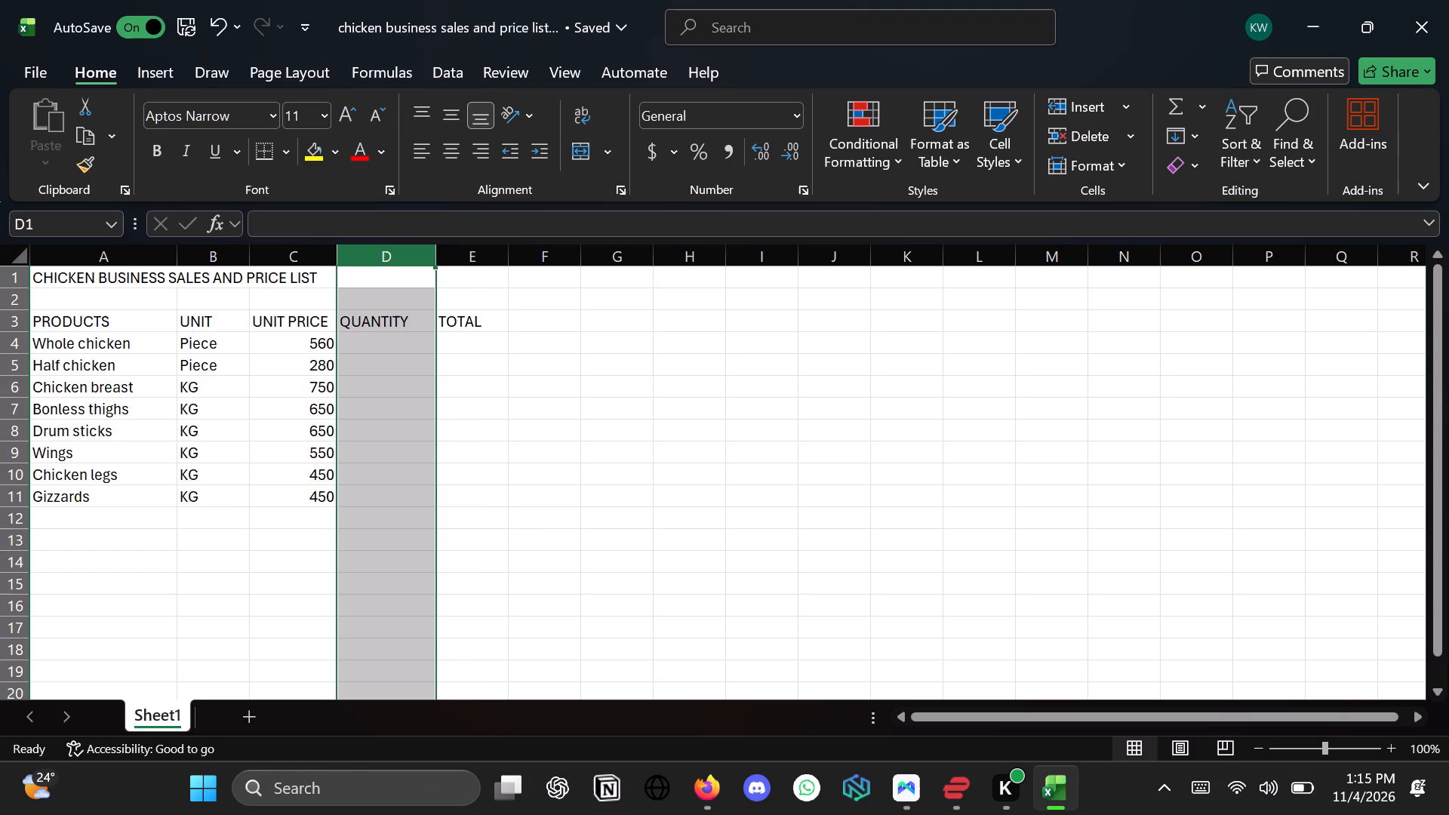
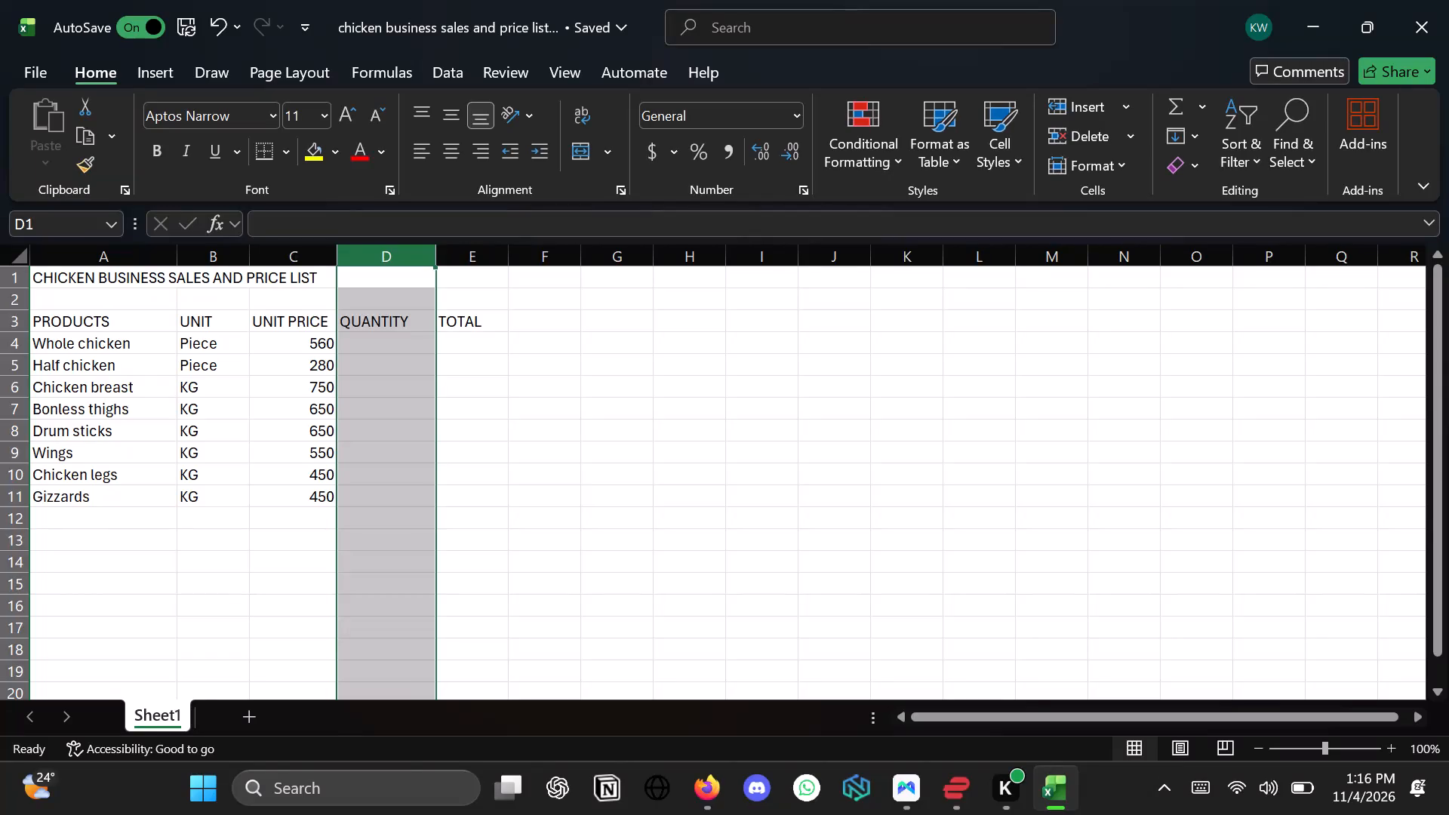
Enter the quantities 3, 2, 2 and 3 for Whole chicken through Bonless thighs in D4 to D7, and 3 for Wings in D9.
left_click(388, 344)
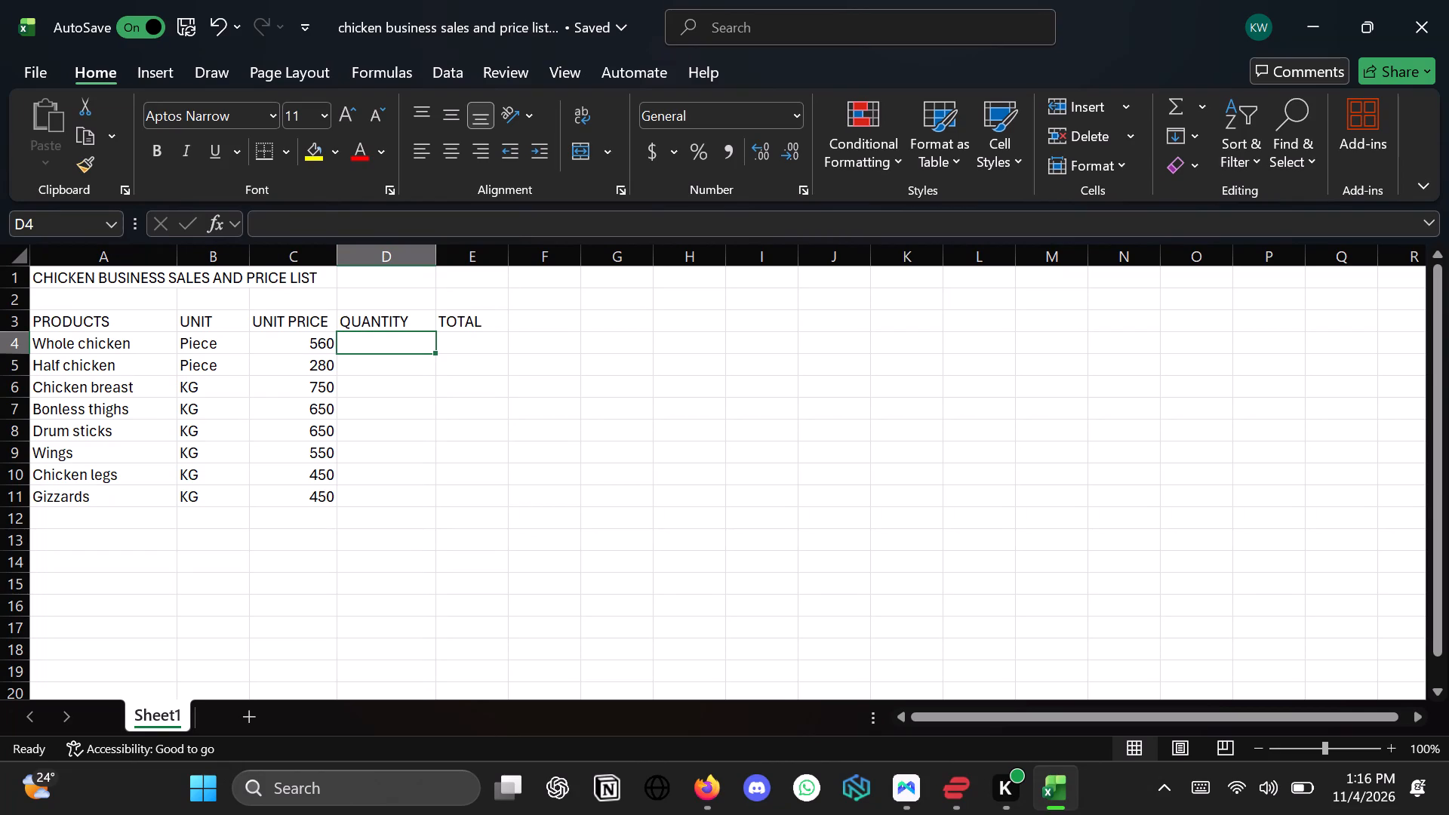
key("3")
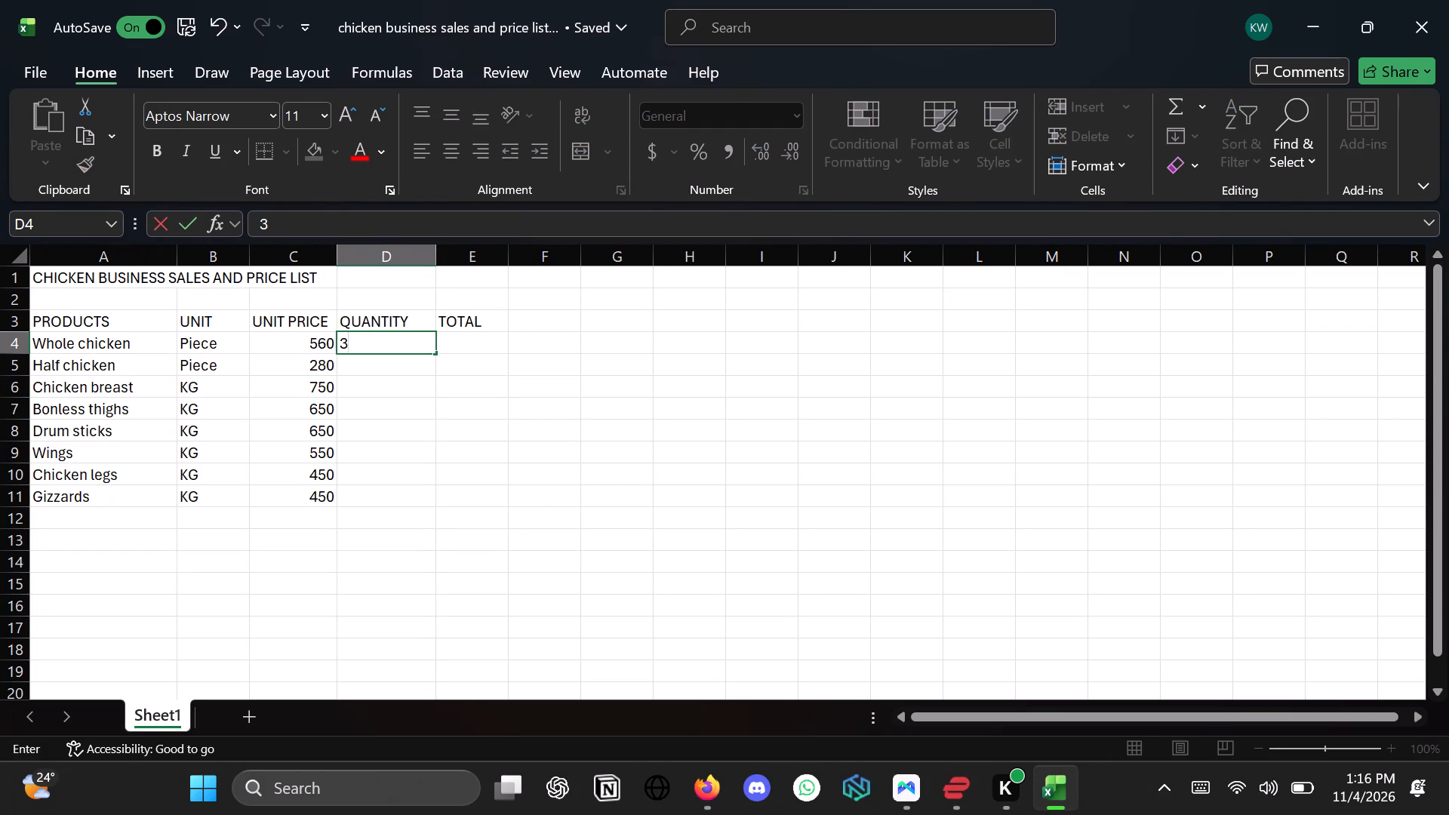
key("Return")
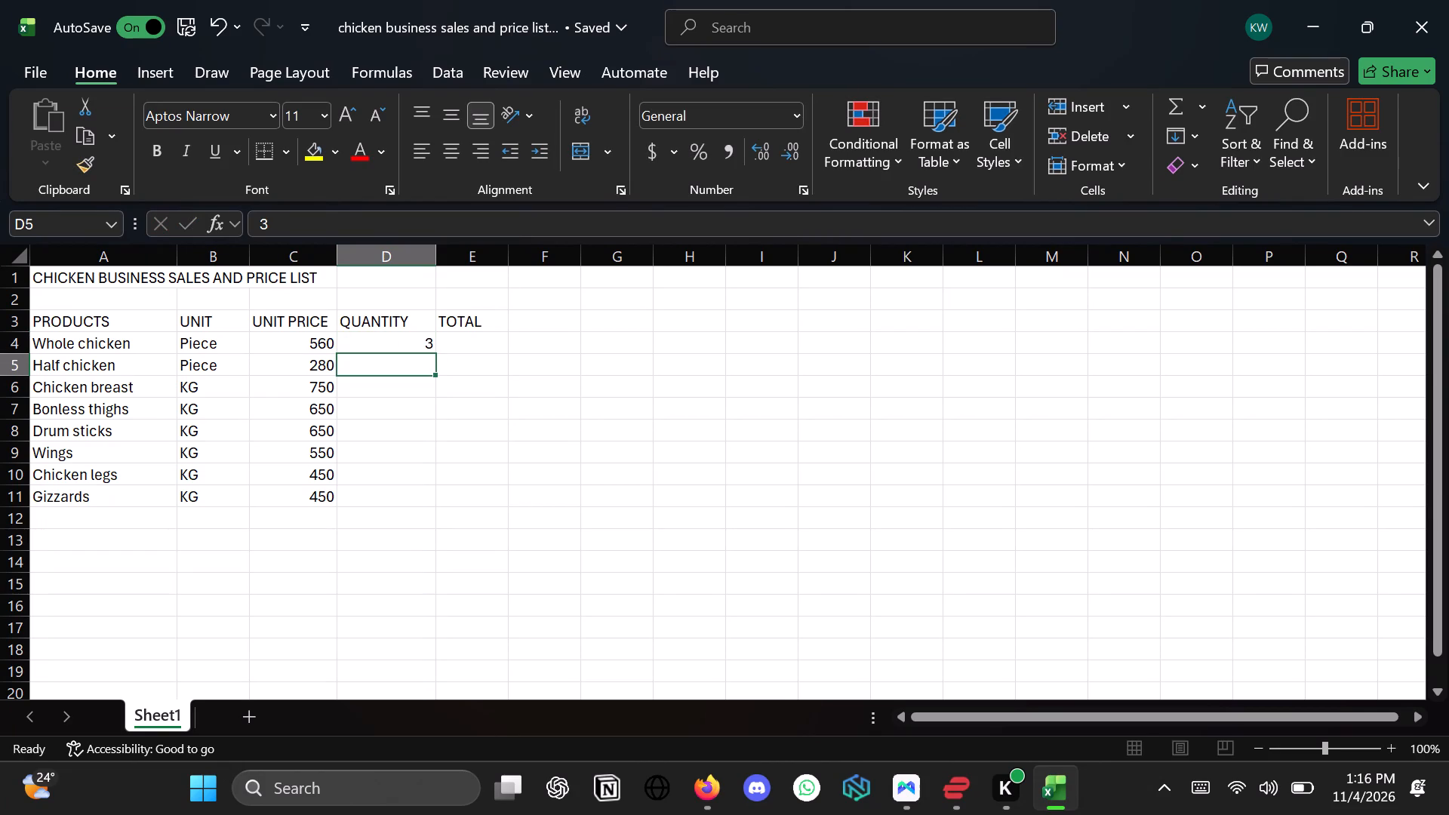
key("2")
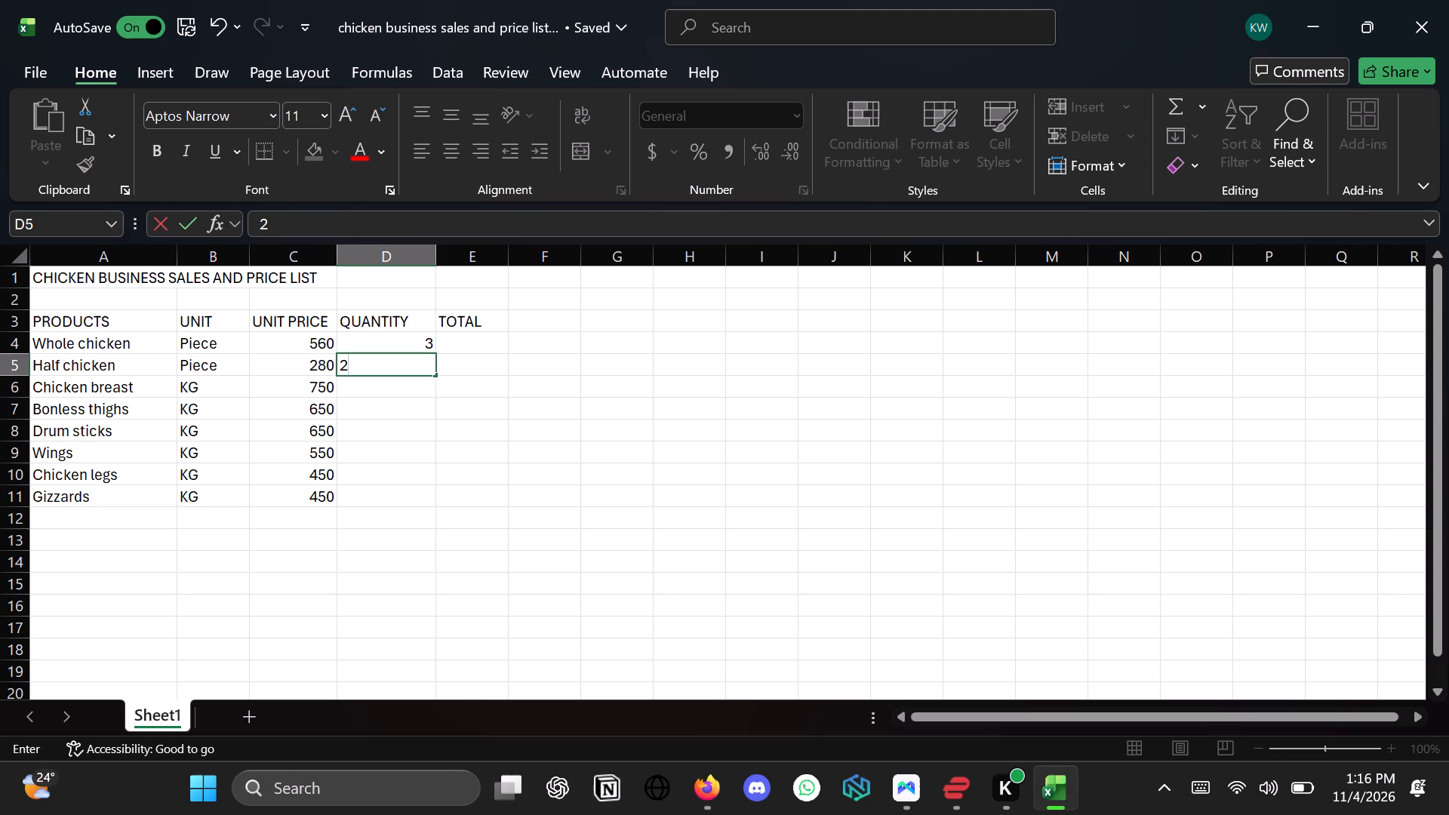
key("Return")
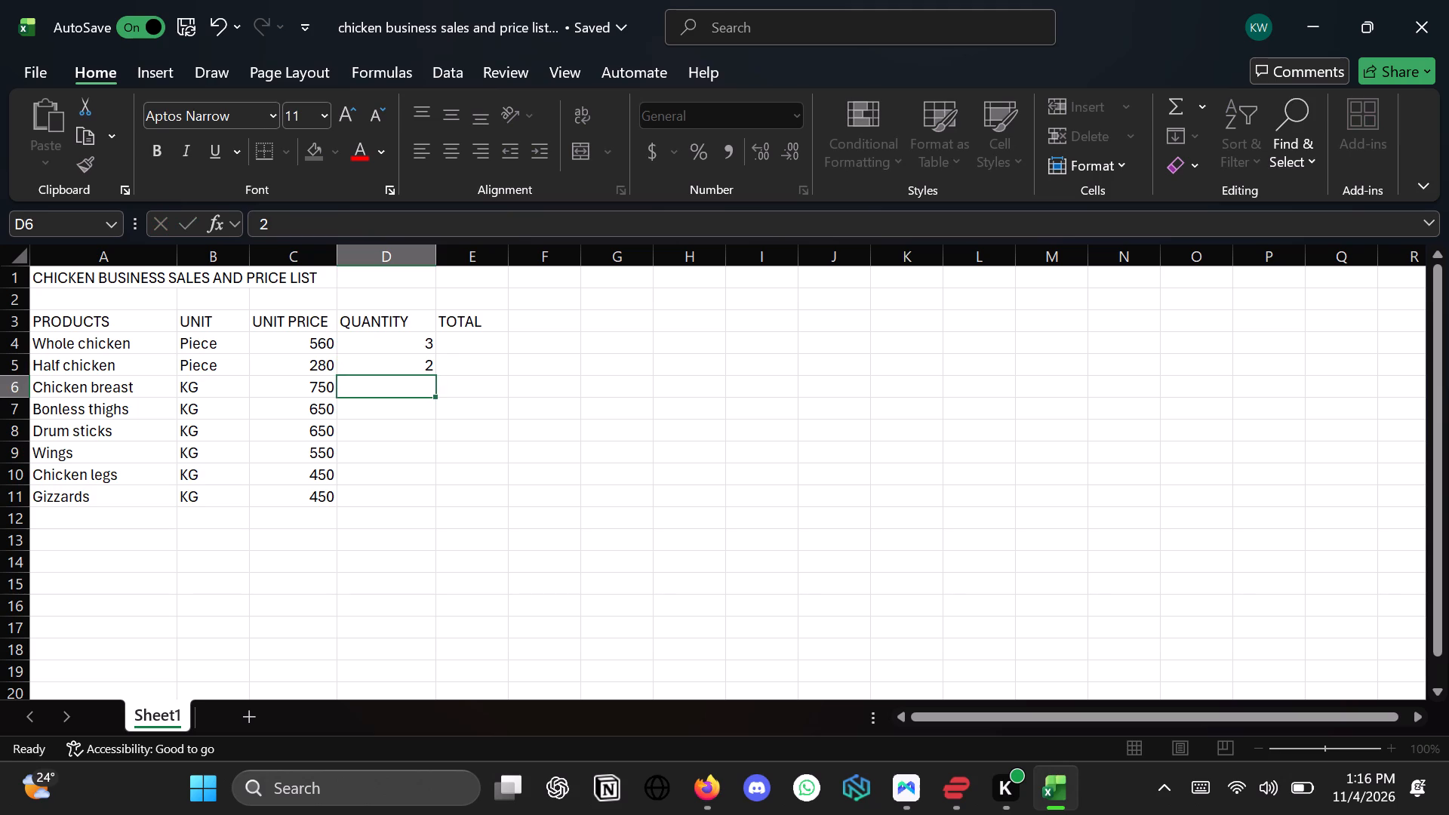
key("2")
key("Return")
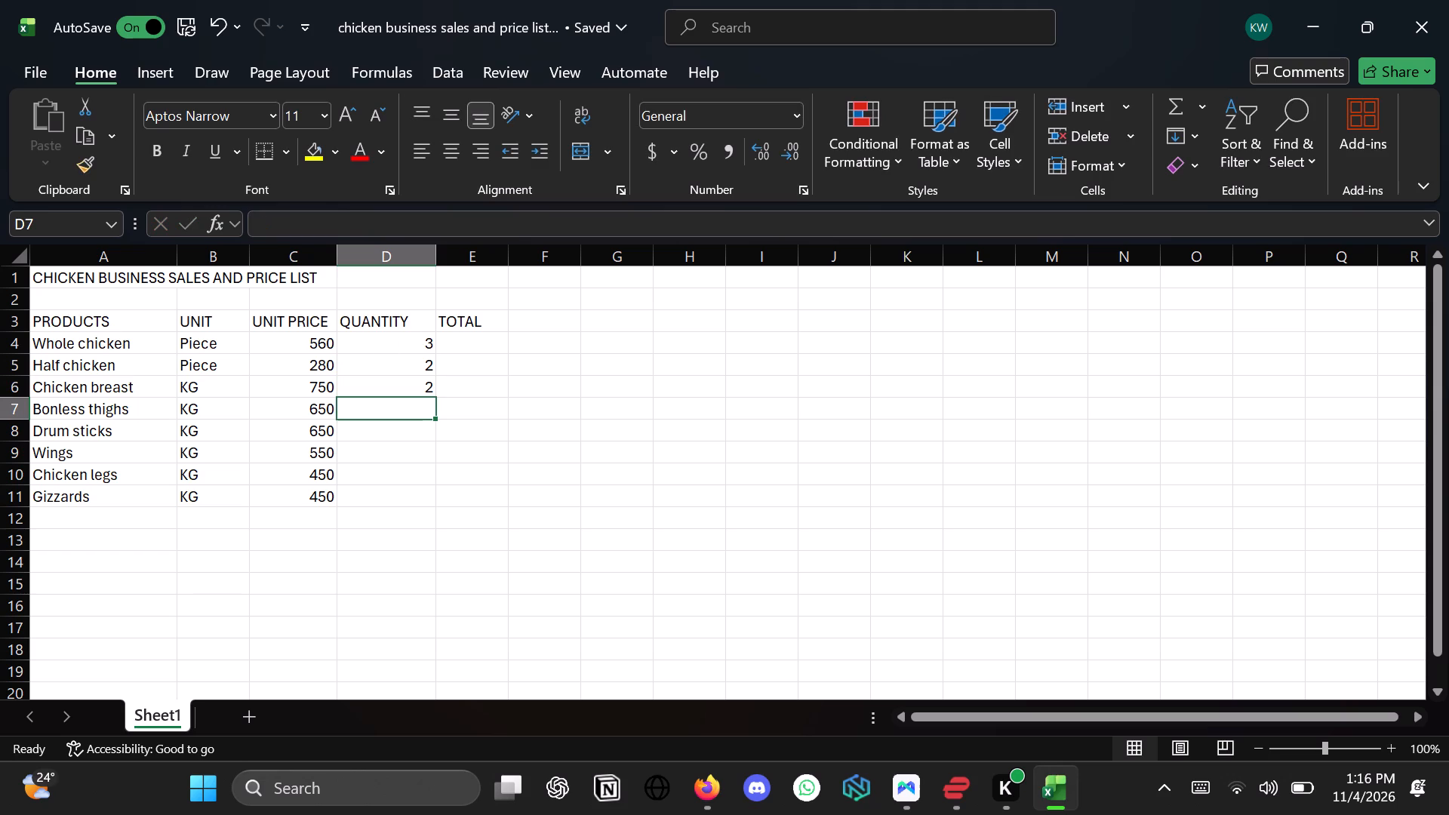
key("3")
key("Return")
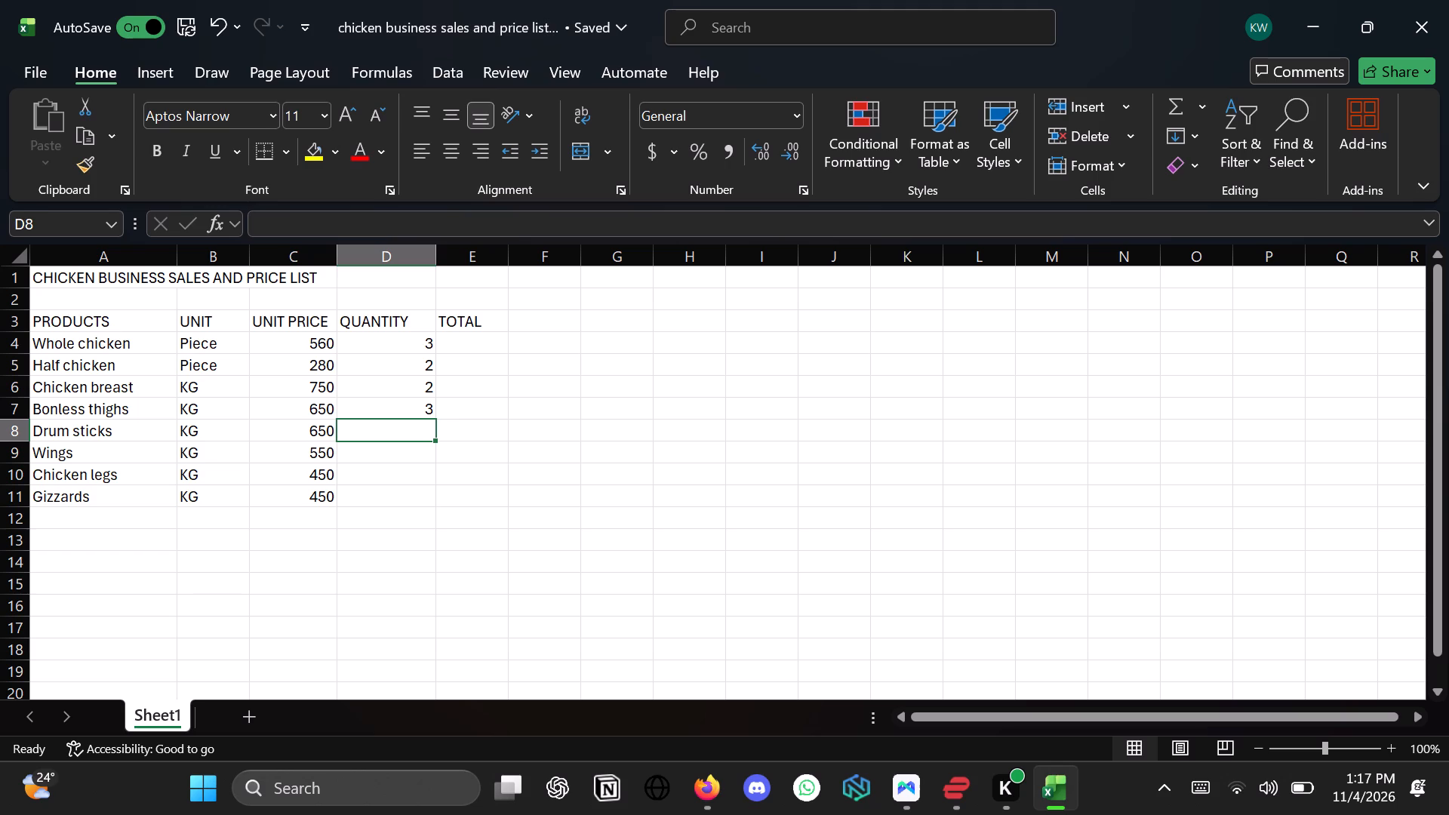
key("Return")
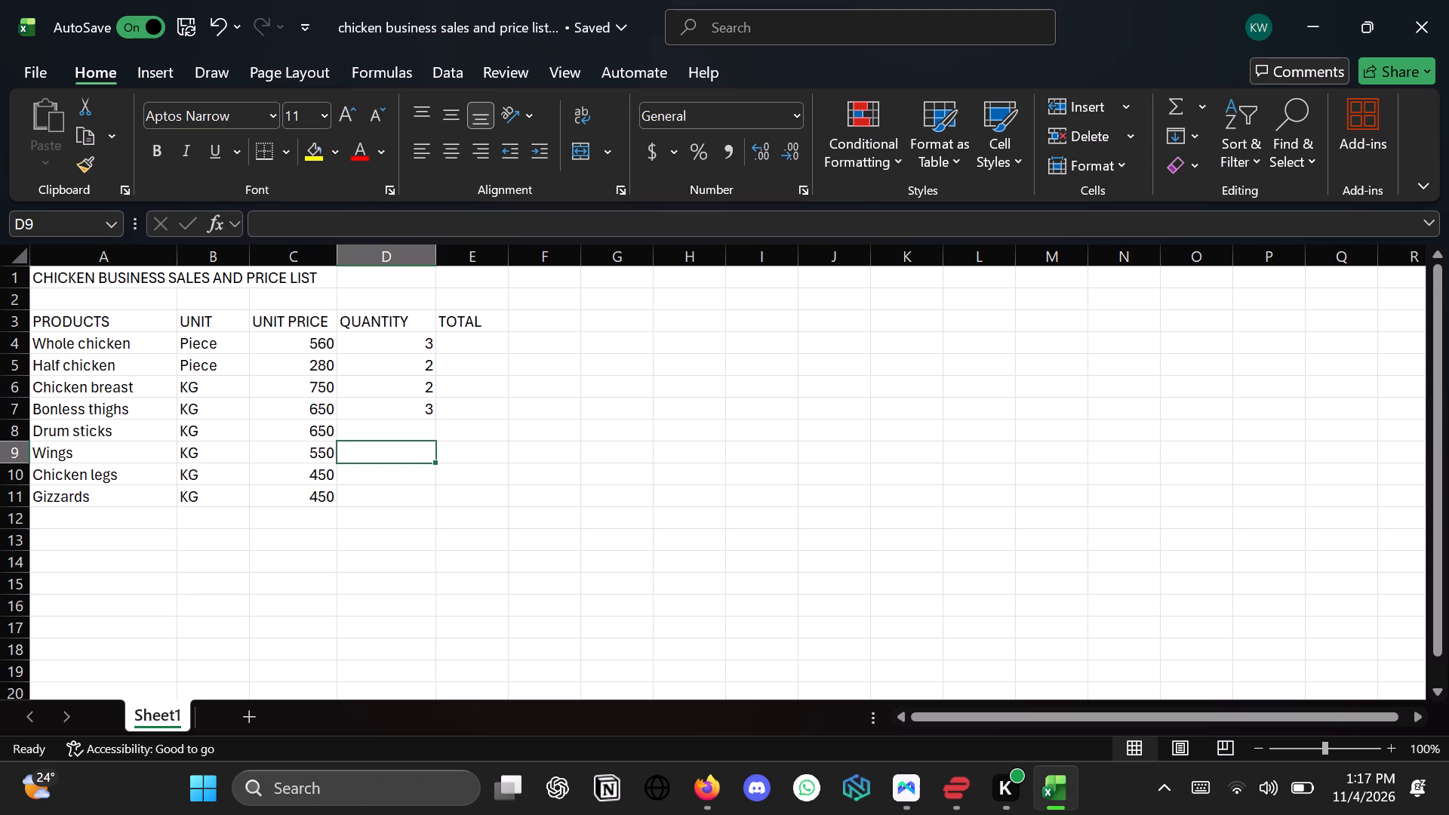
key("3")
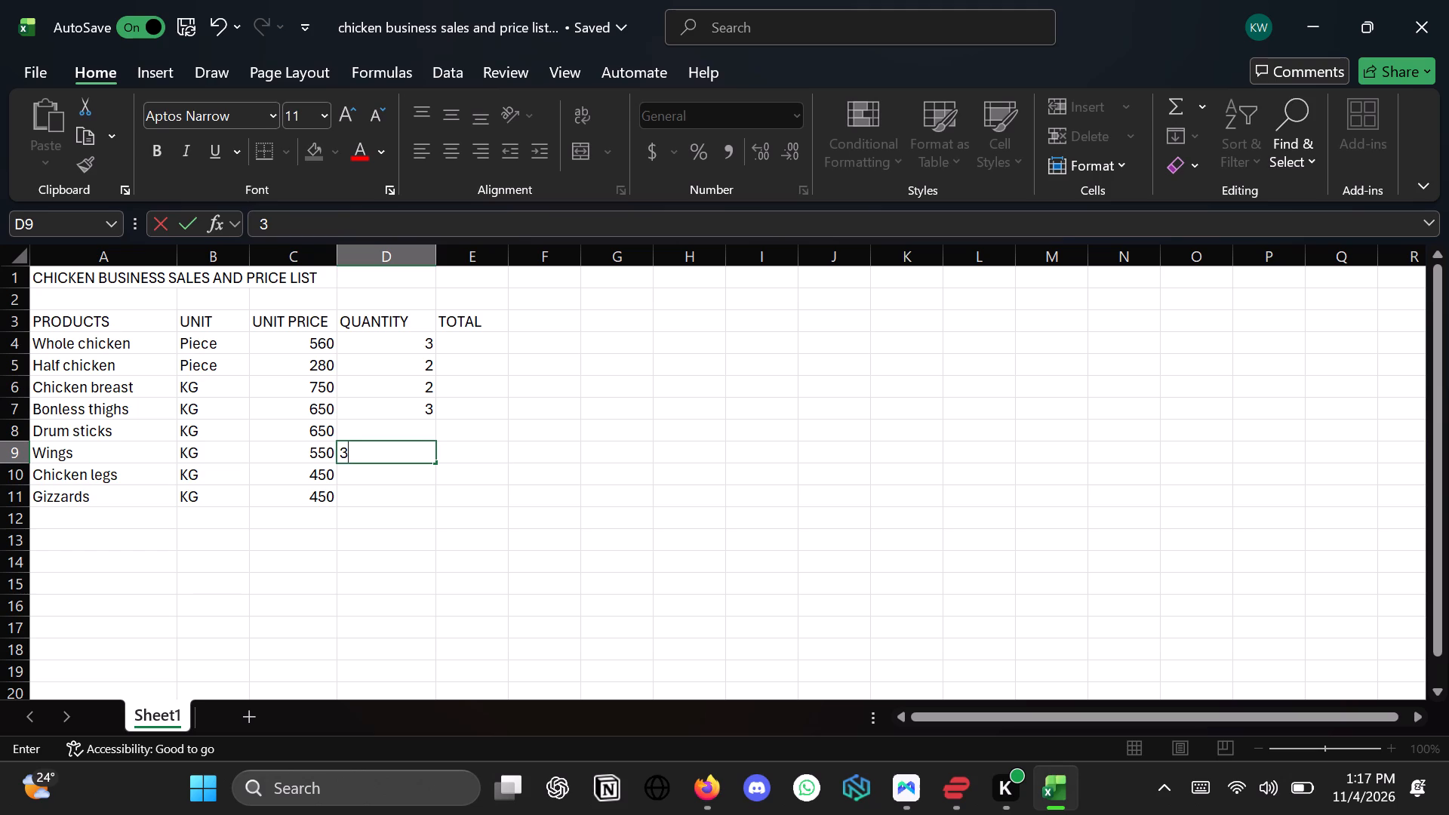
left_click(467, 341)
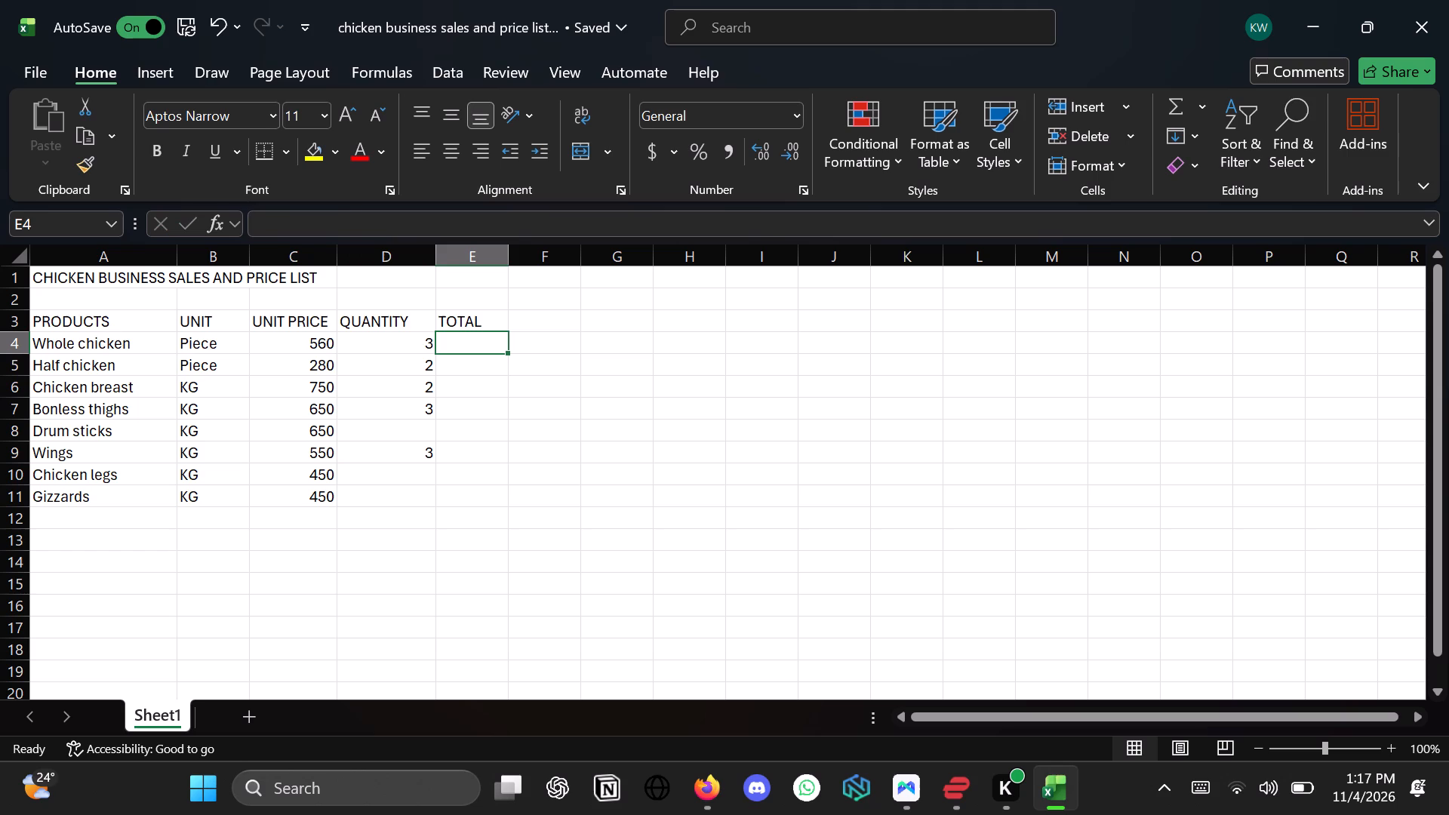
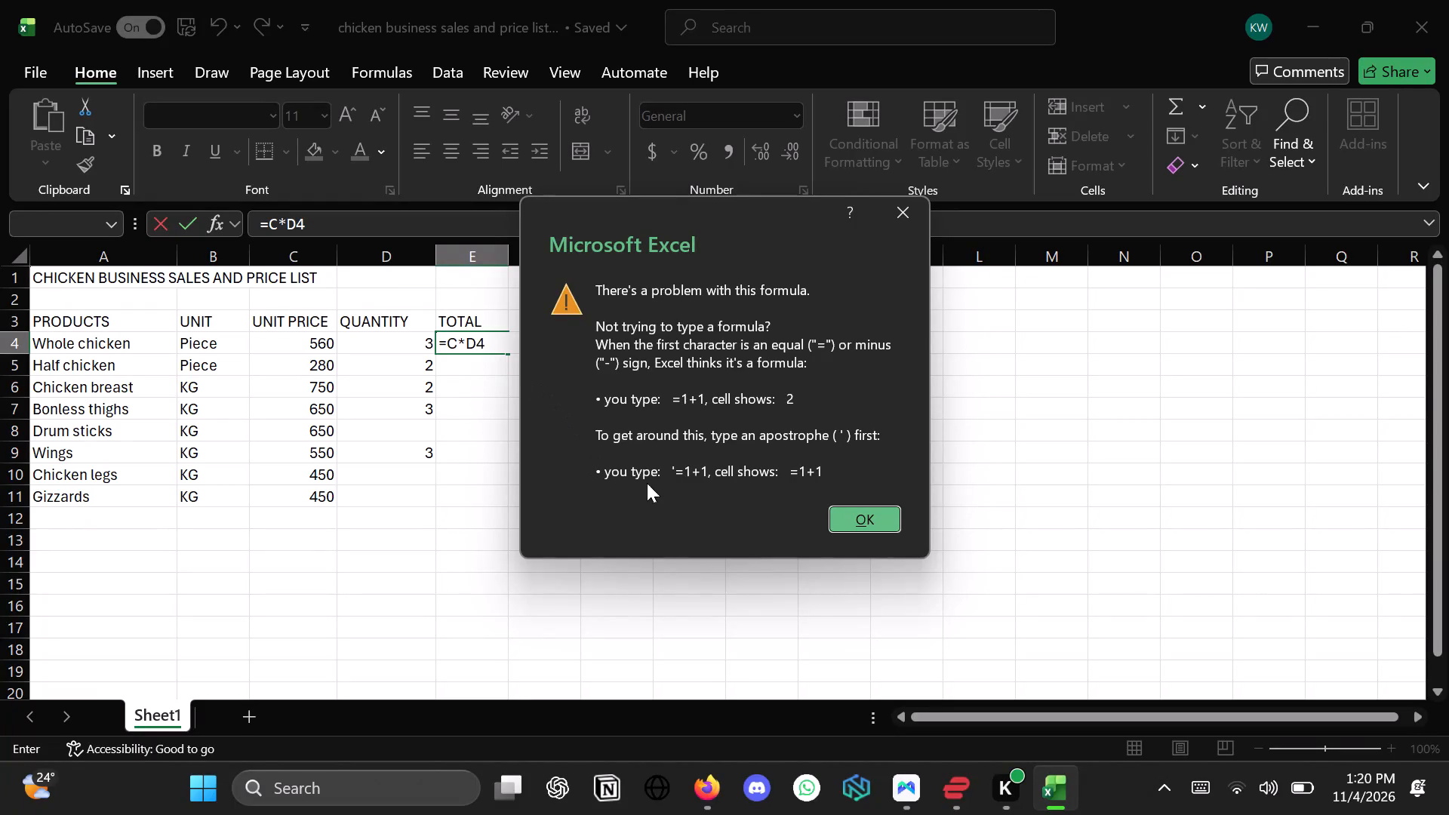
Correct the Whole chicken total formula in E4 to =C4*D4 so it multiplies unit price by quantity.
left_click(869, 513)
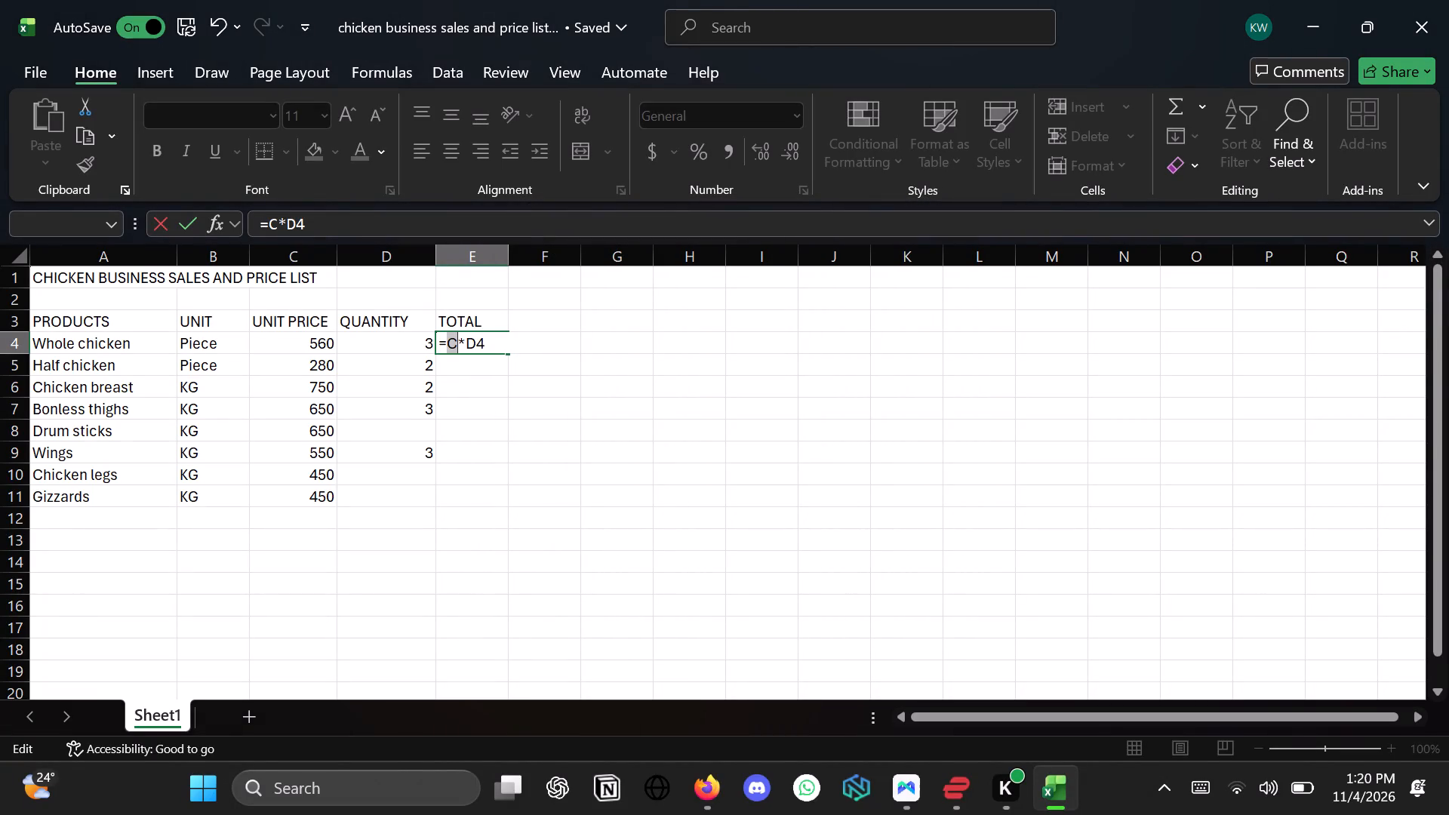
key("4")
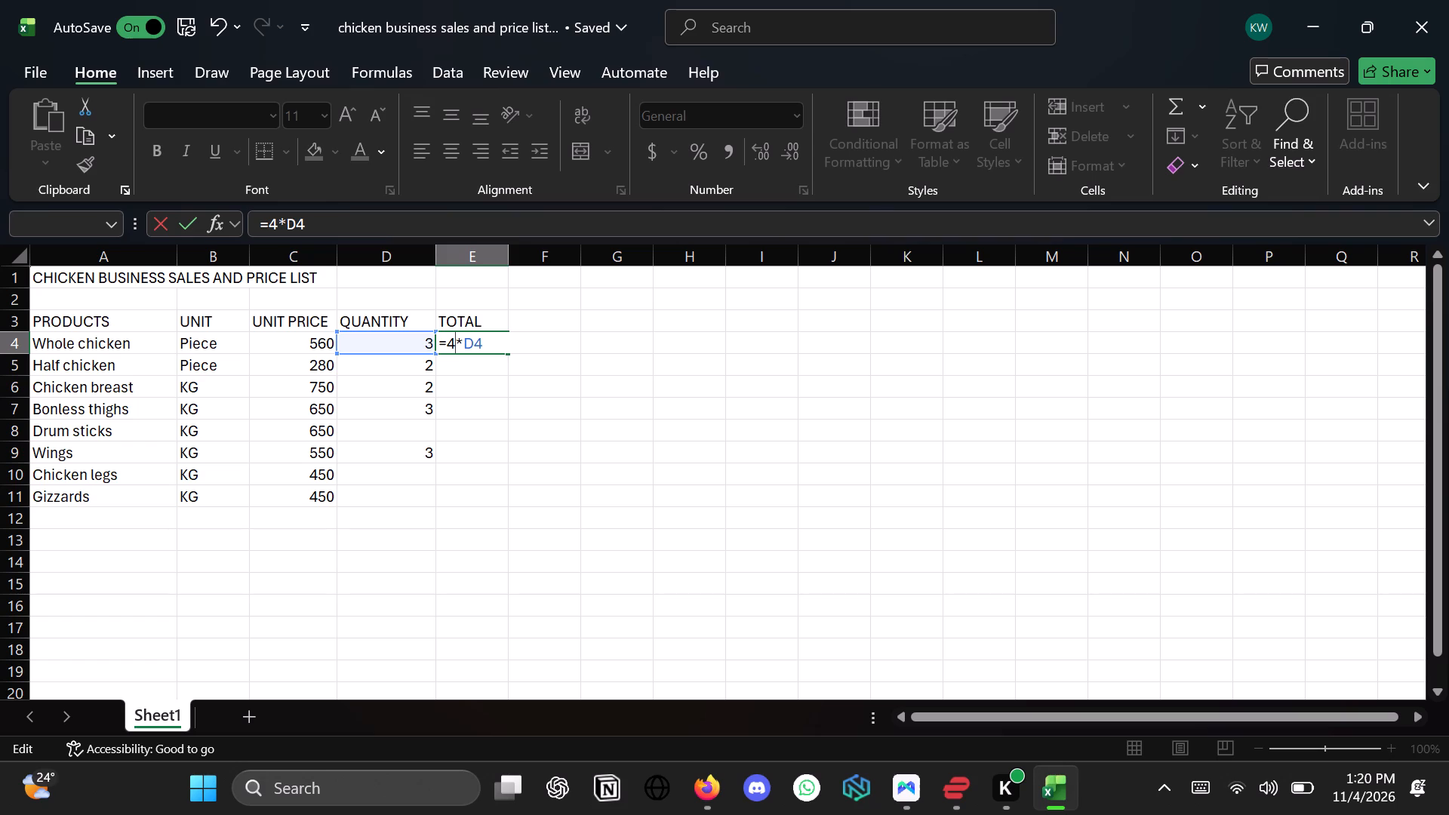
key("BackSpace")
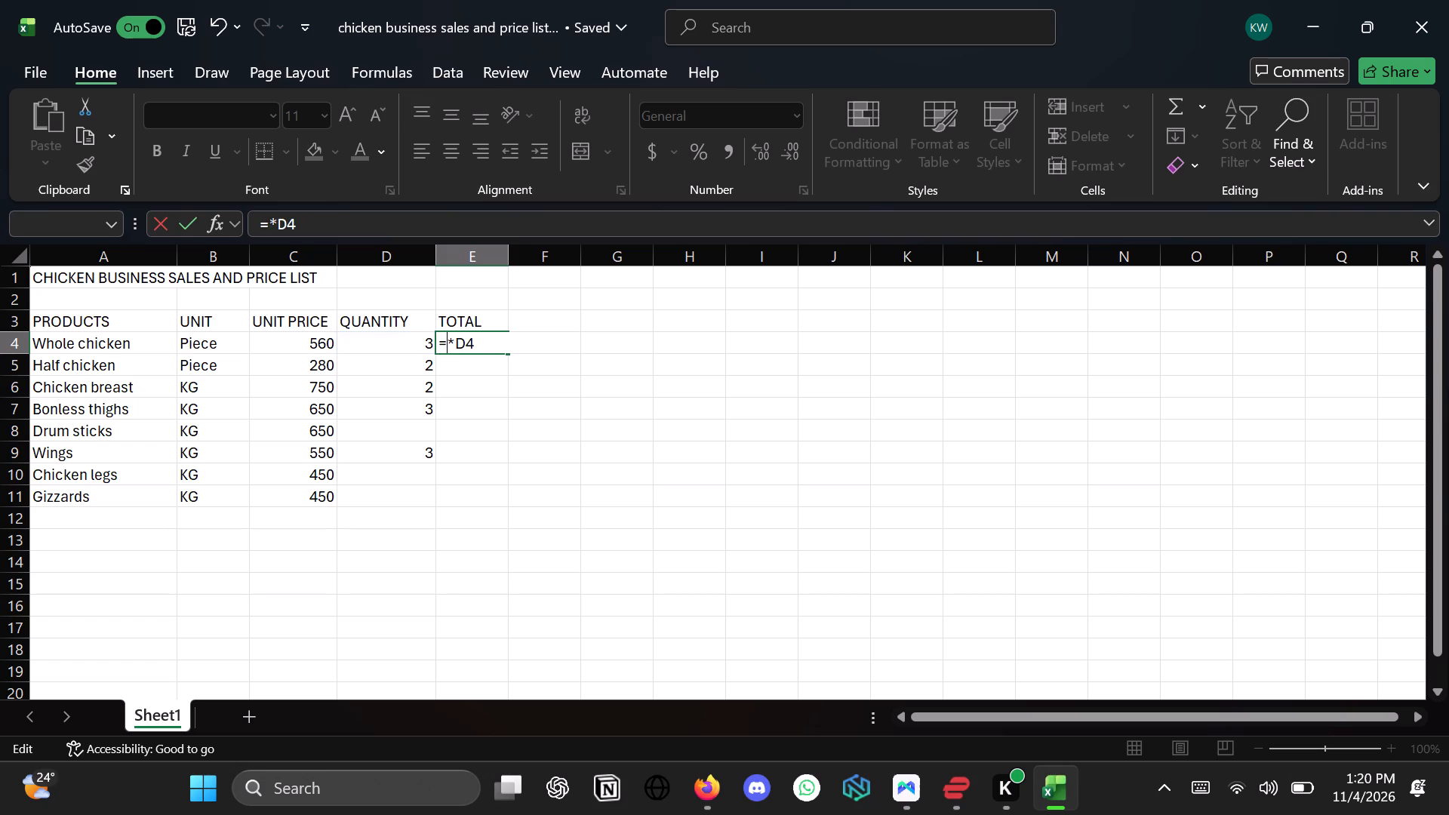
key("c")
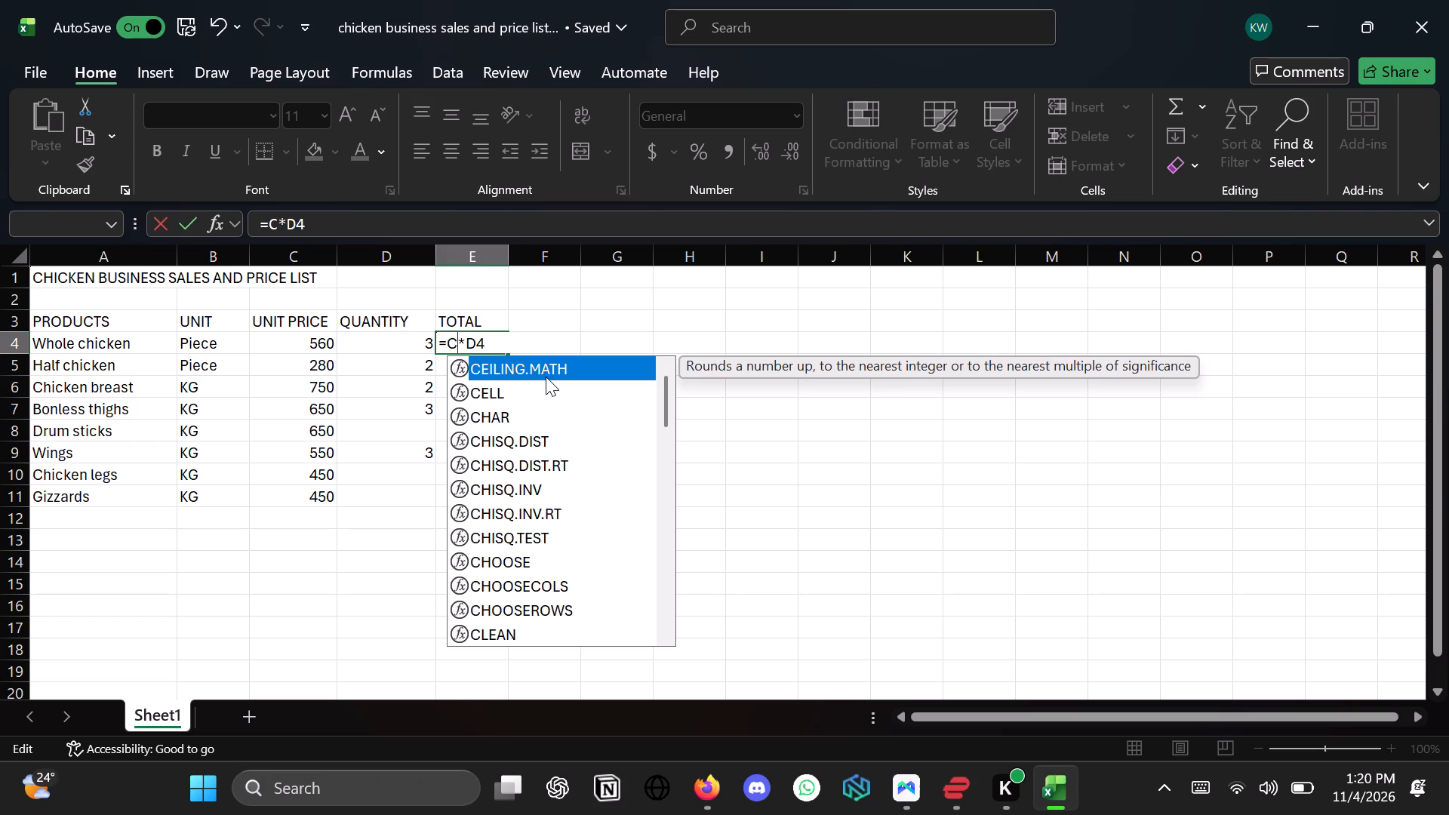
key("4")
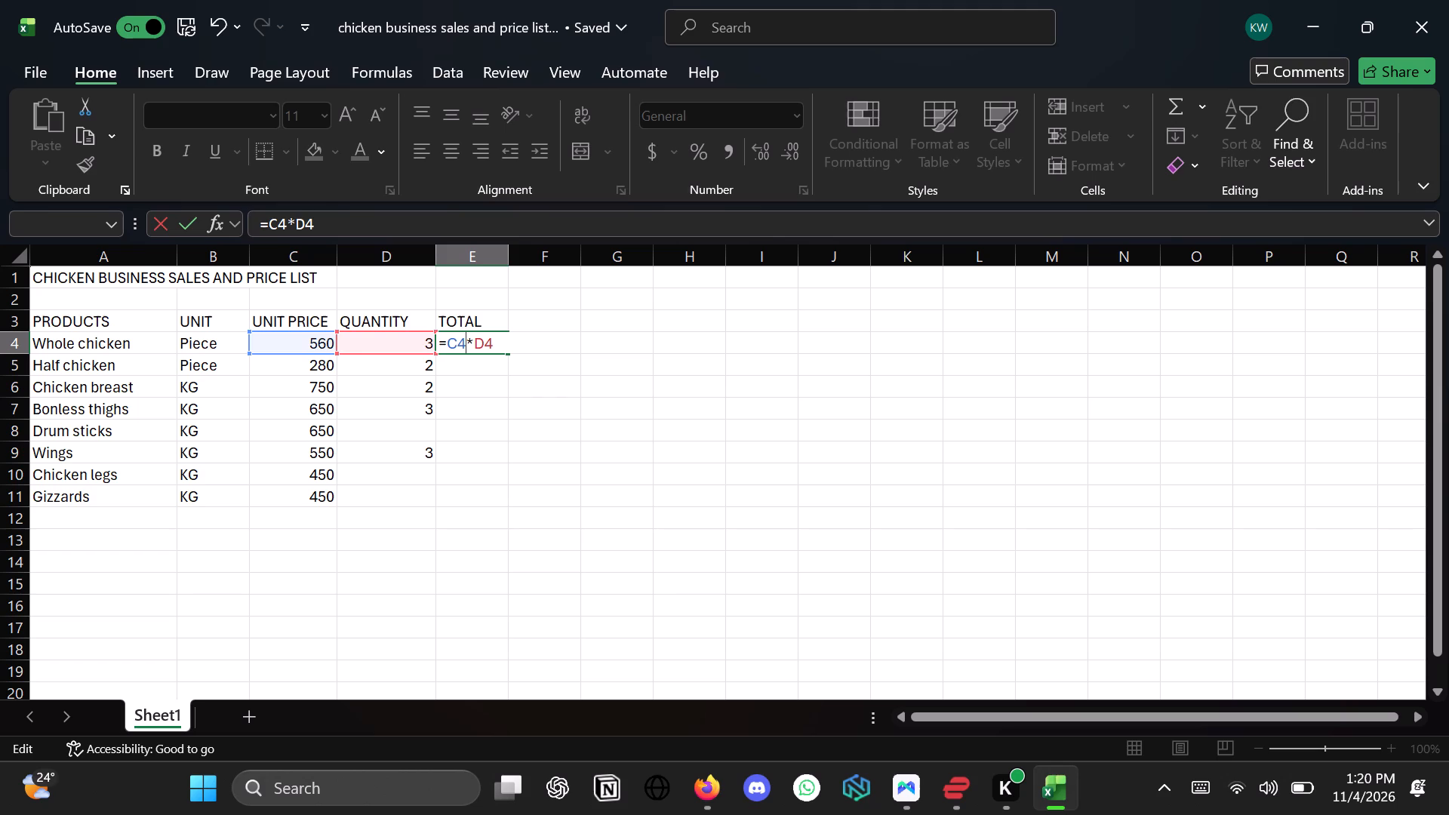
left_click(492, 340)
key("Return")
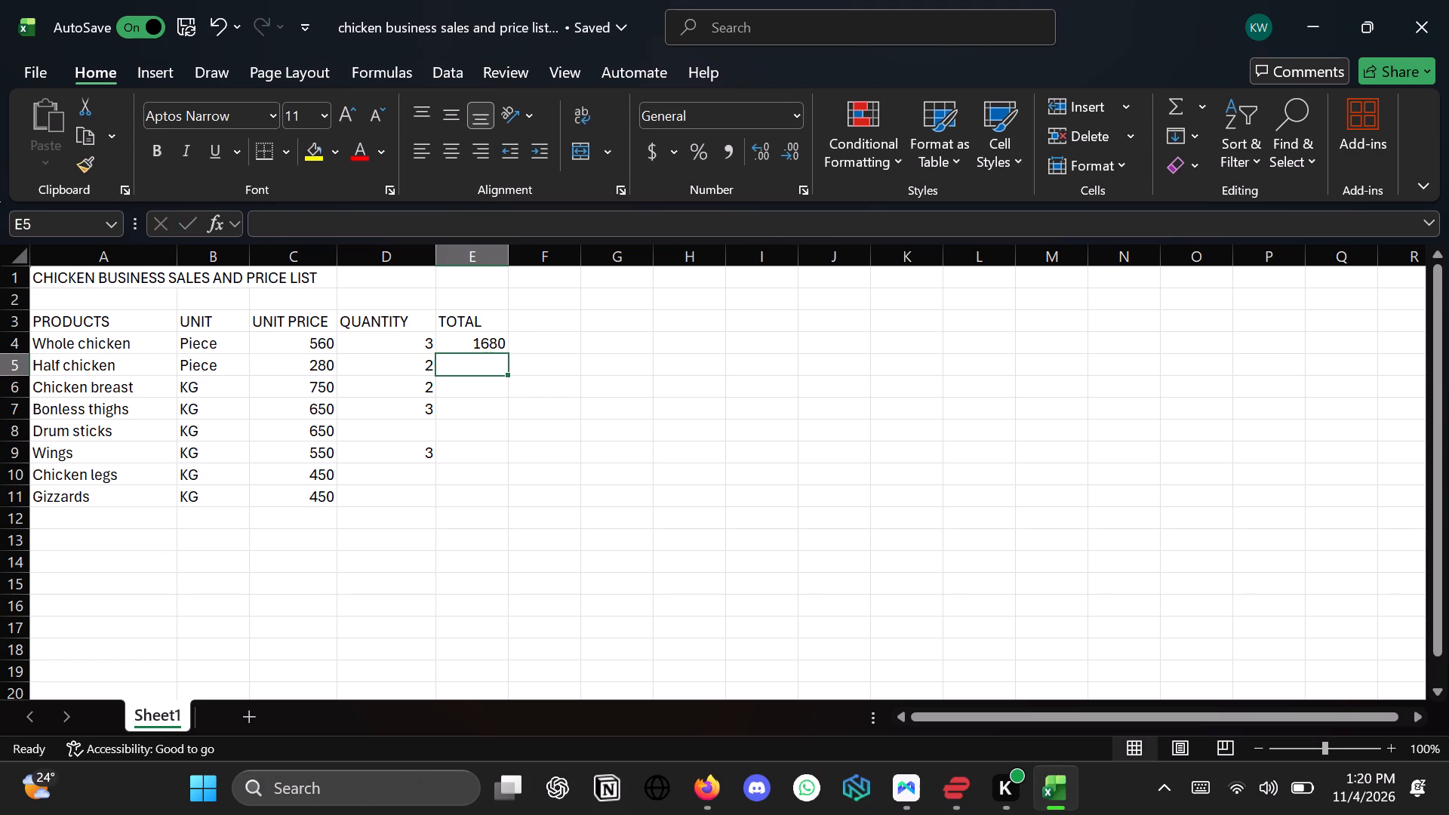
key("Return")
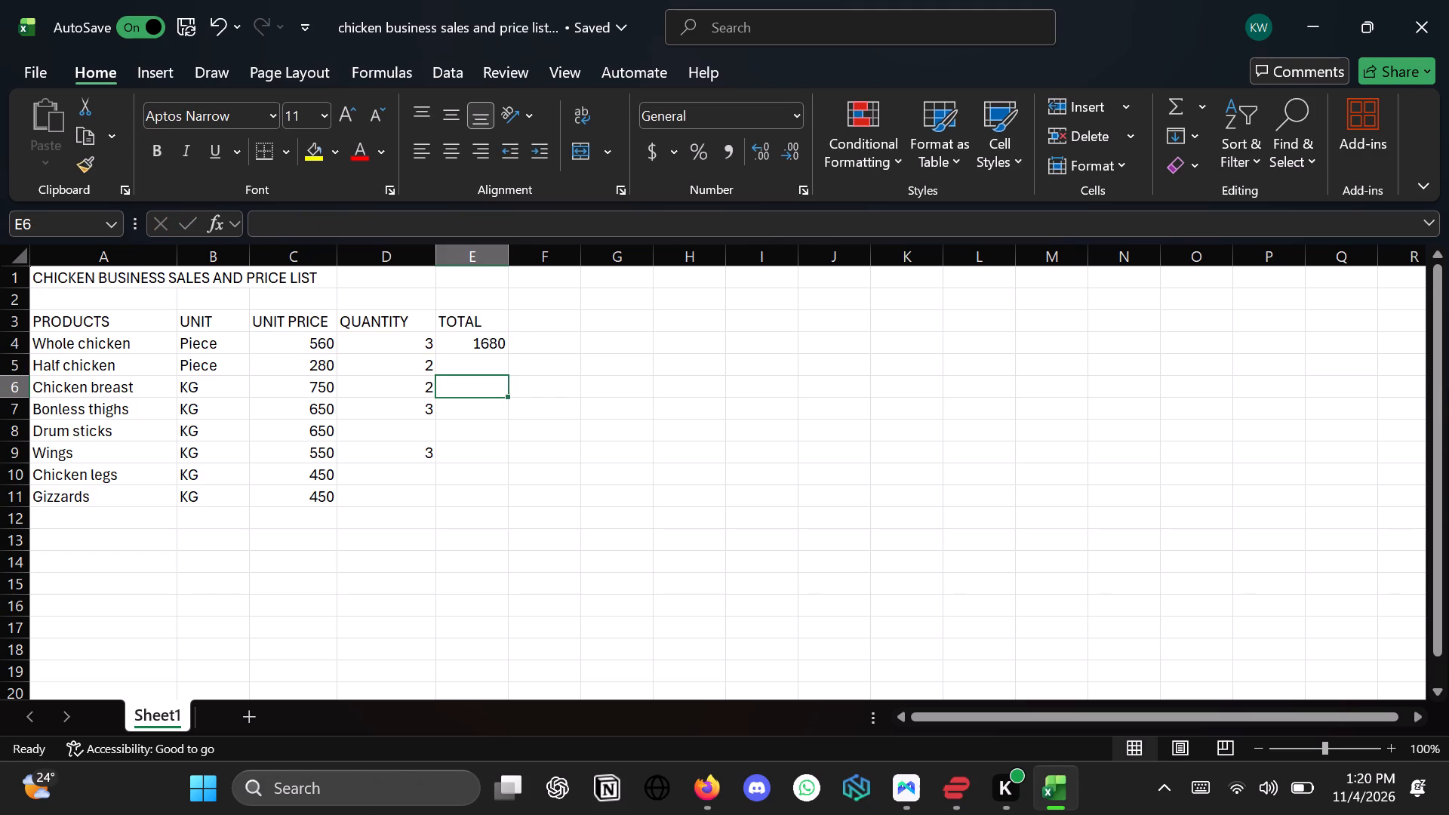
key("BackSpace")
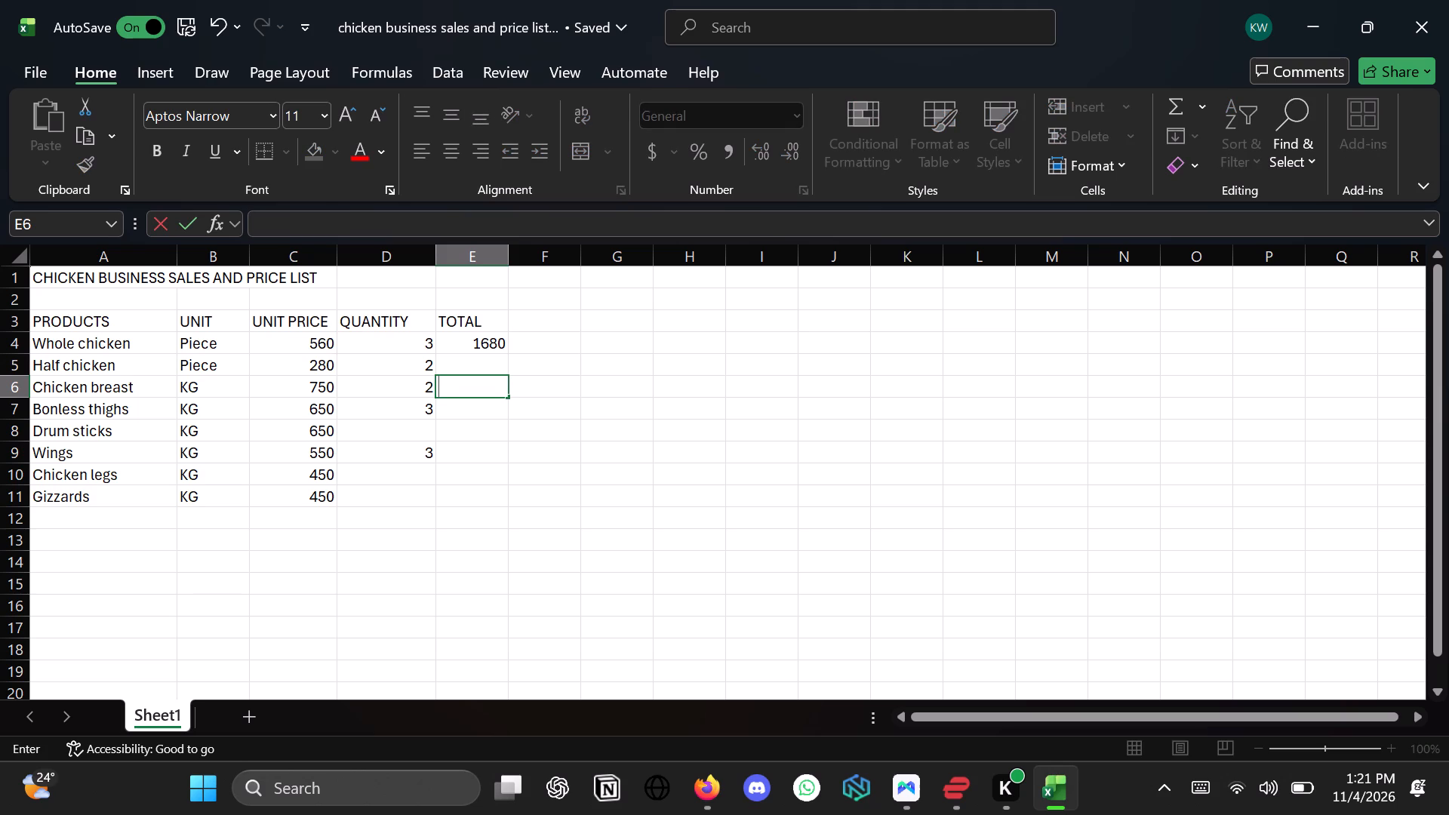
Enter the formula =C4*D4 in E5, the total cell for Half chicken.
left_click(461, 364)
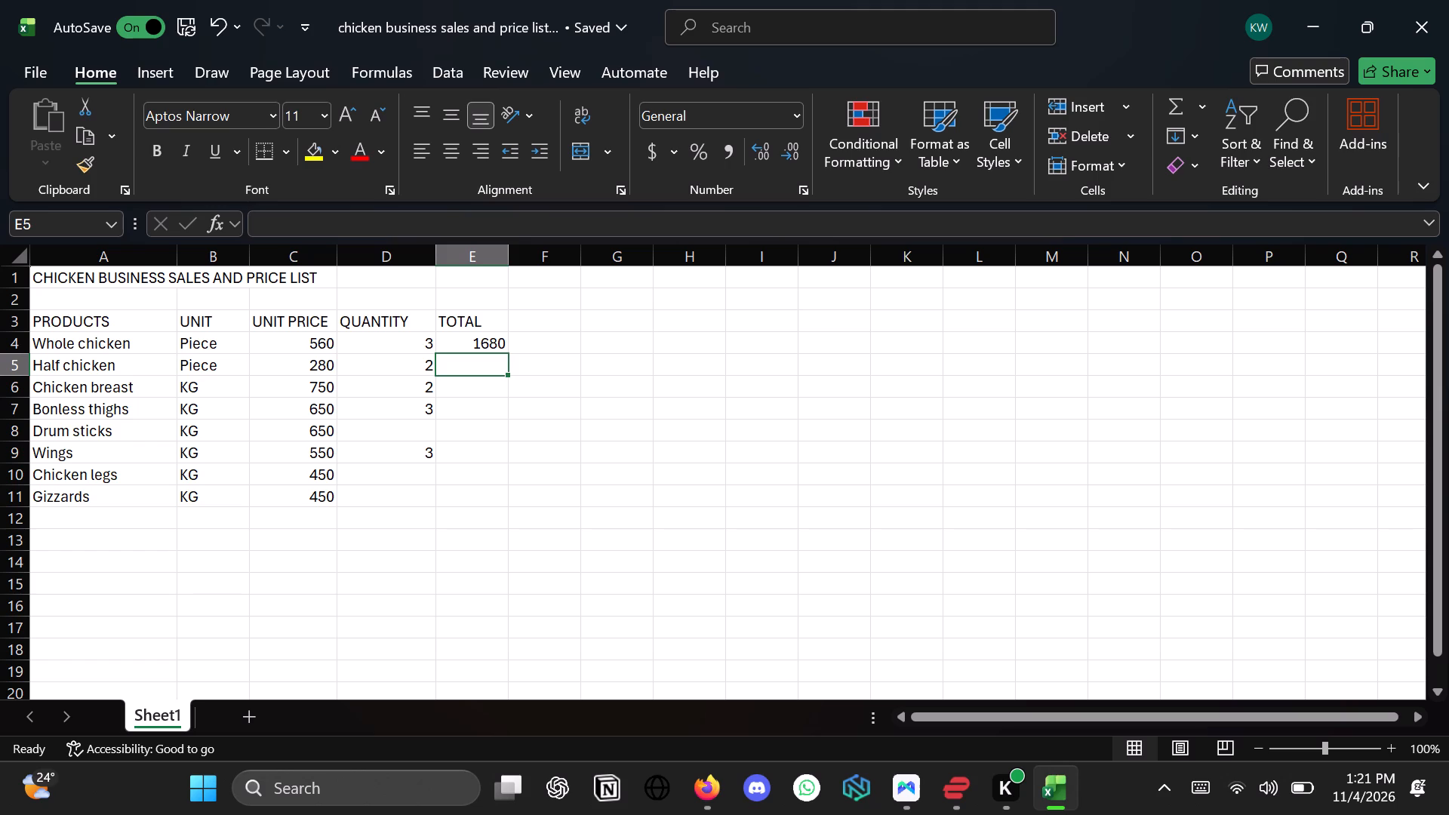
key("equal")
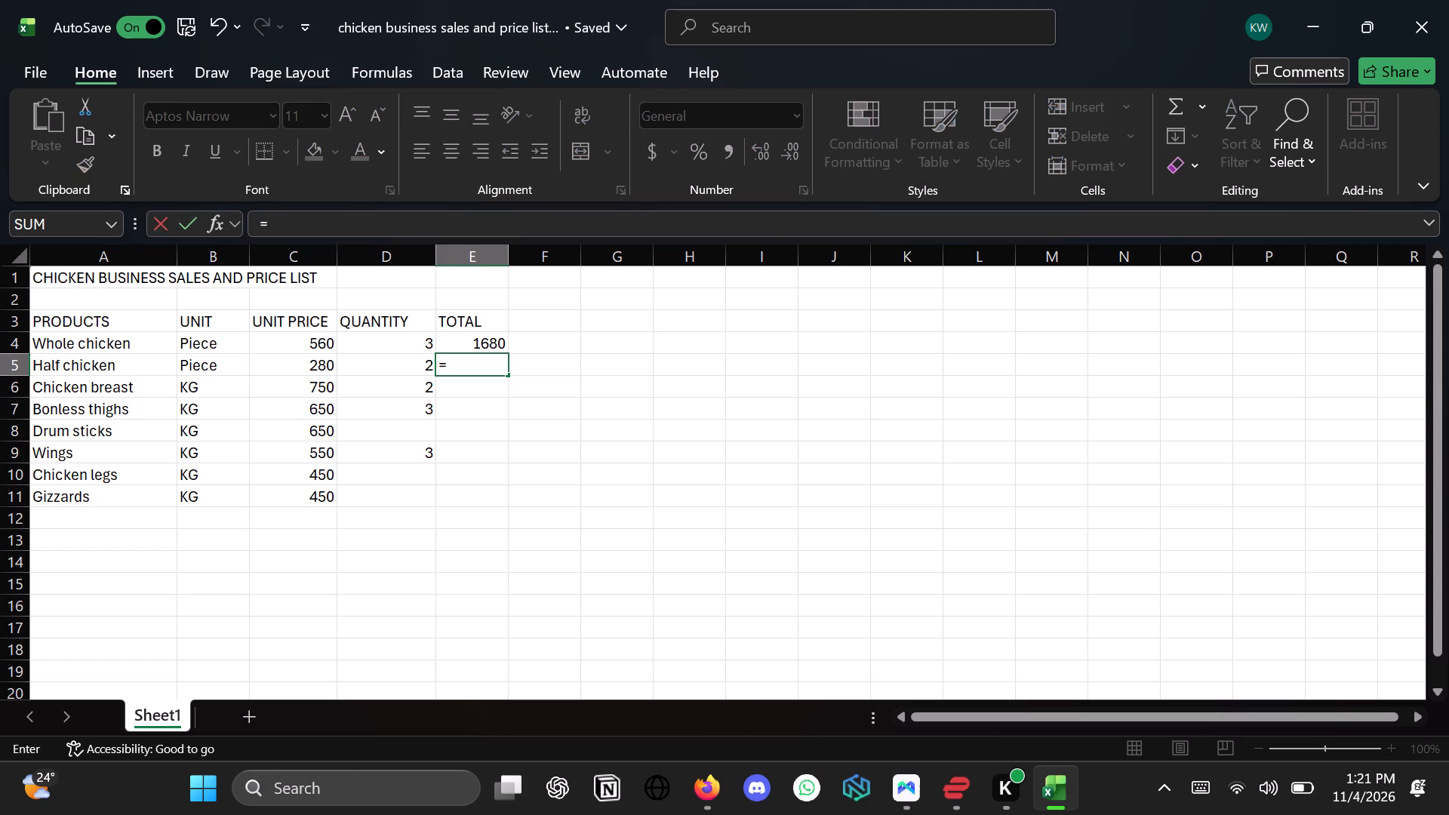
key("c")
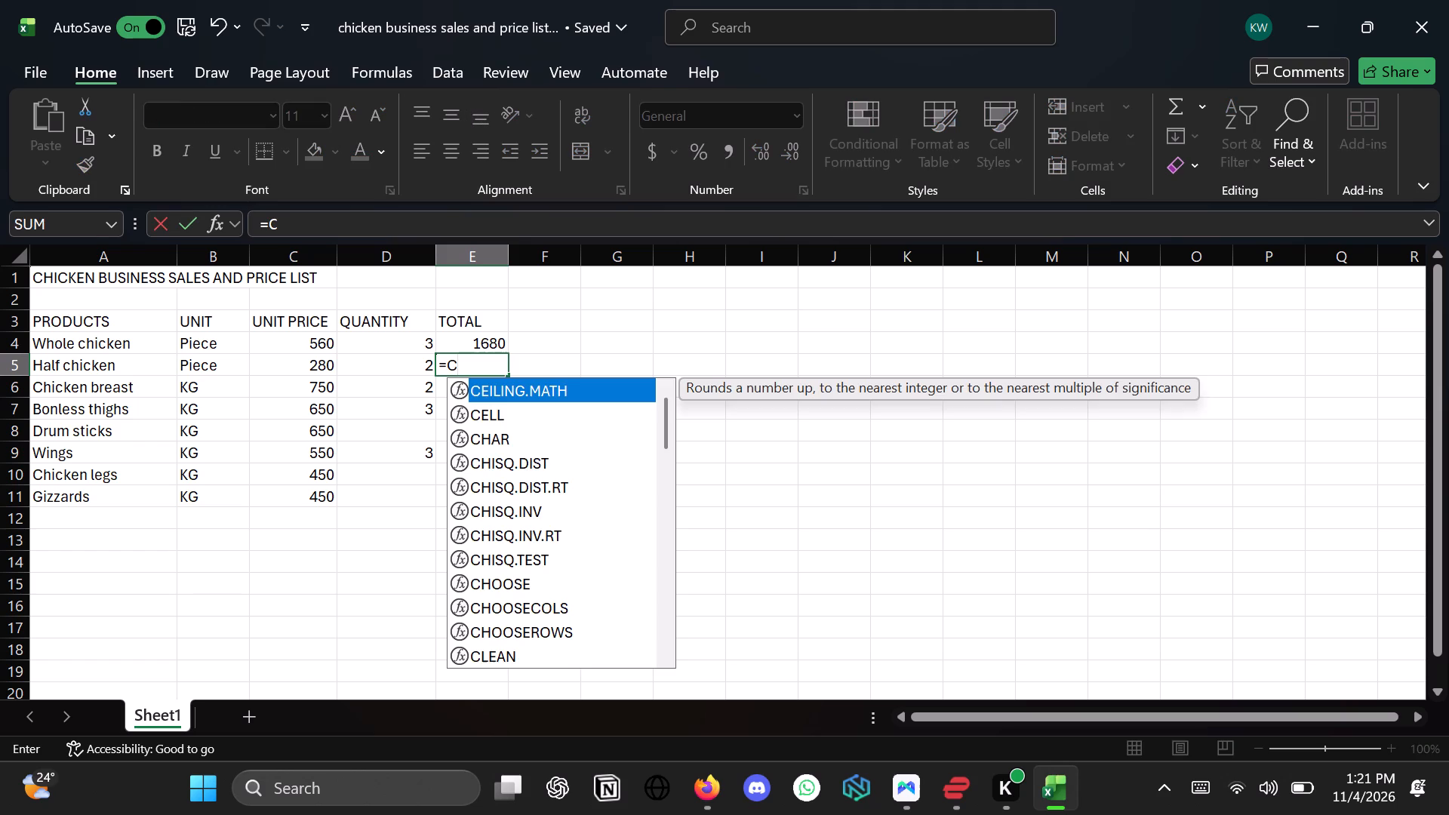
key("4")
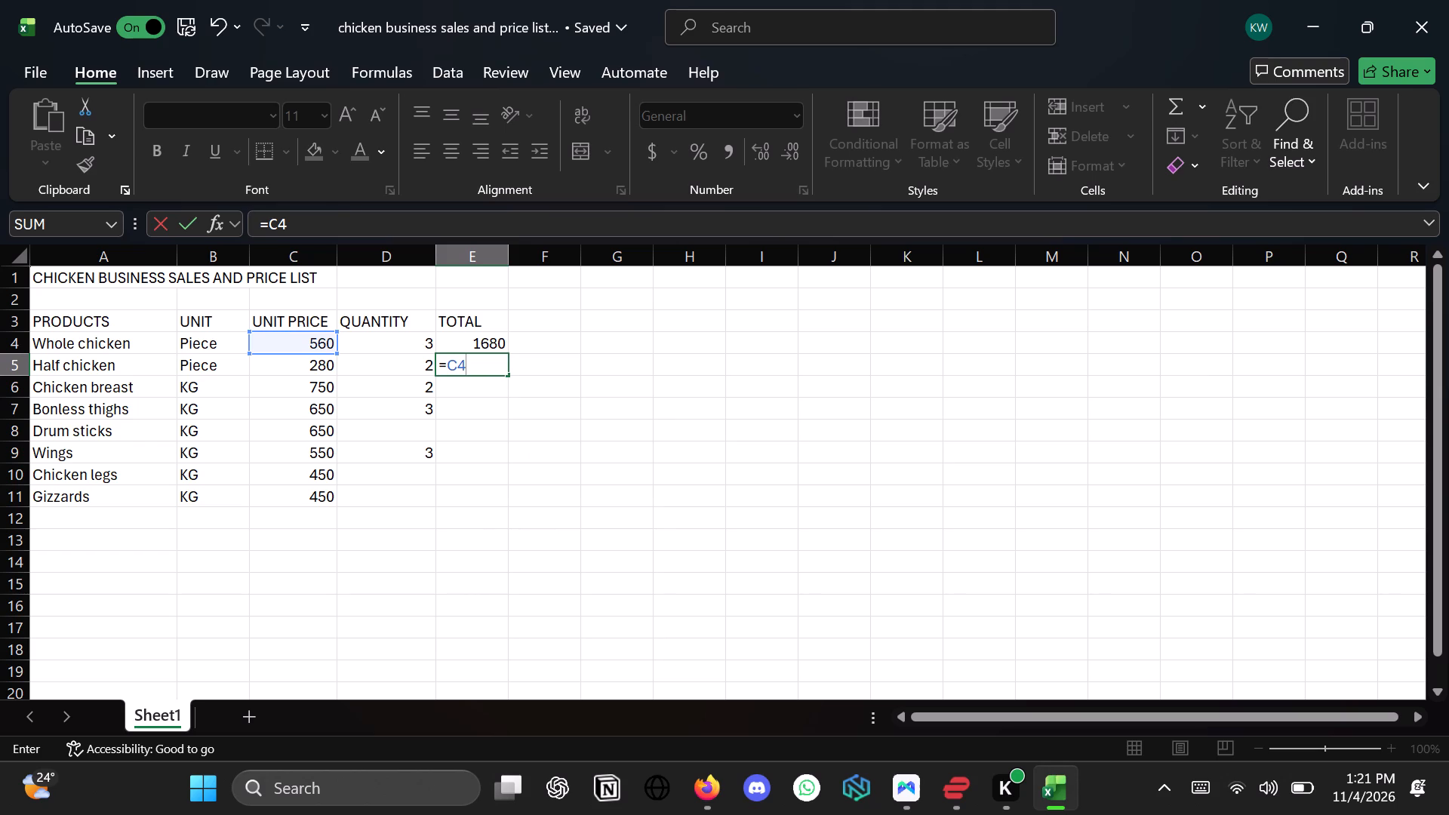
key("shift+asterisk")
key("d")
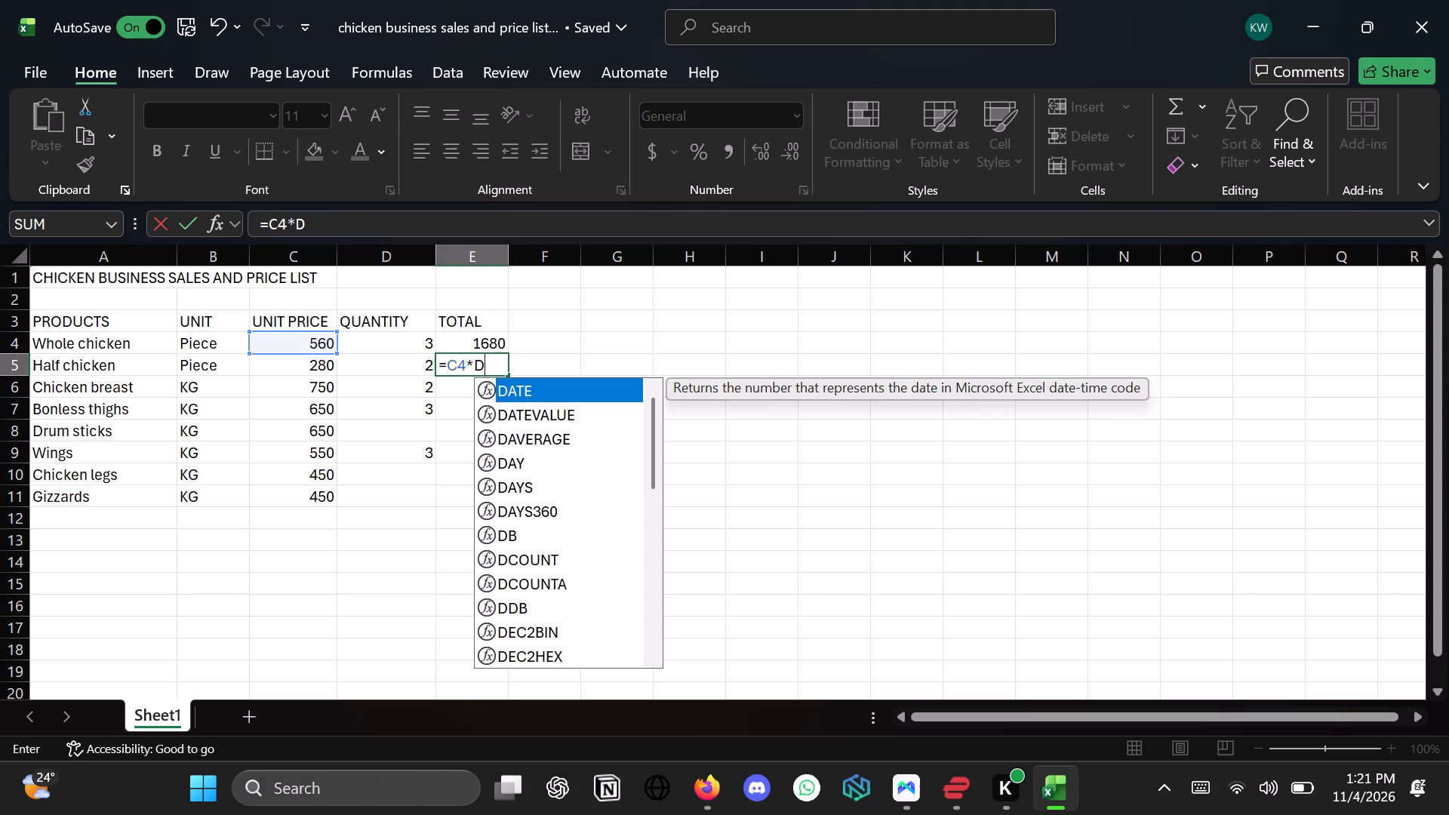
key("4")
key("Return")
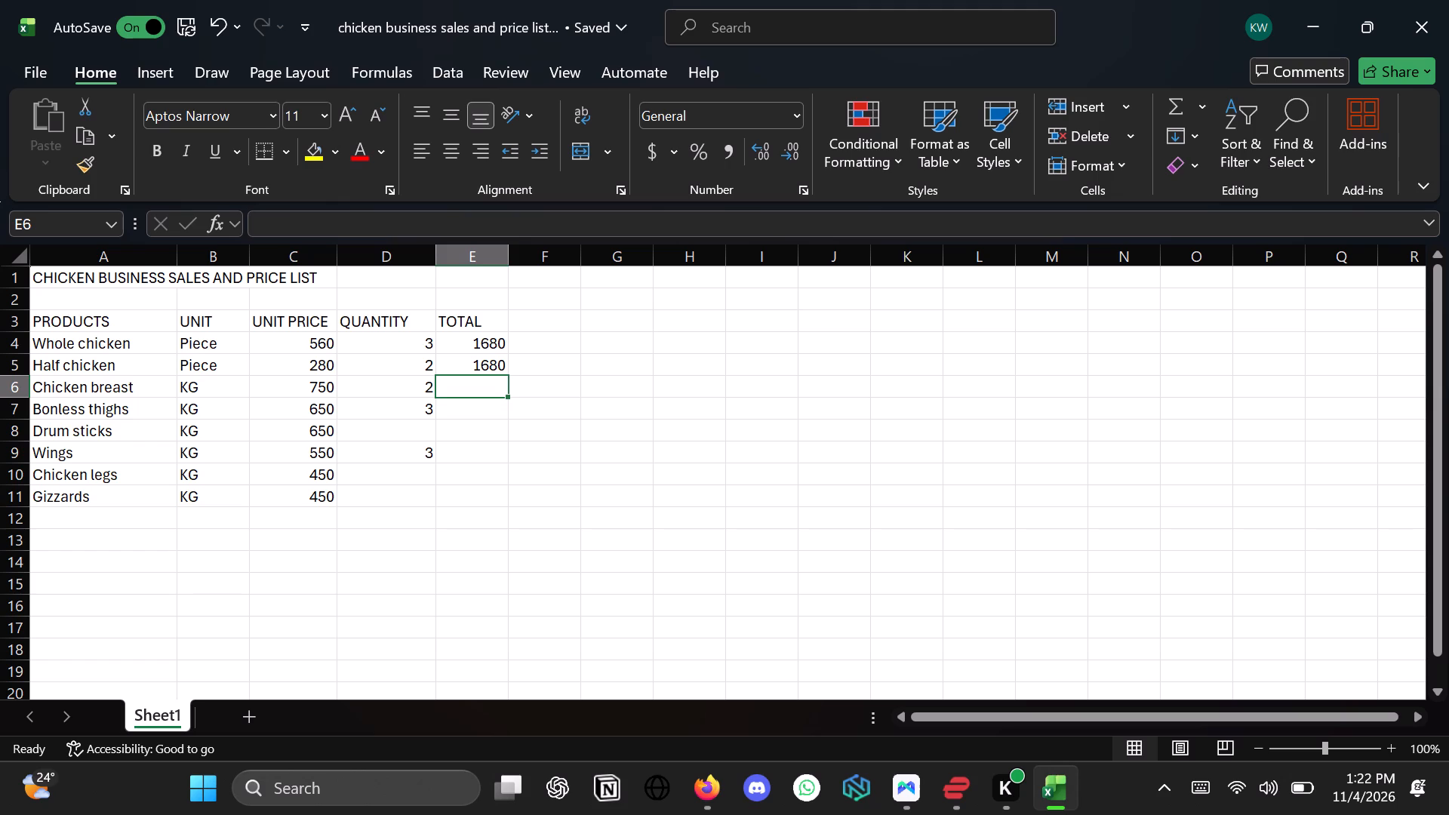
Replace the Half chicken total formula in E5 with =C5*D5.
left_click(457, 363)
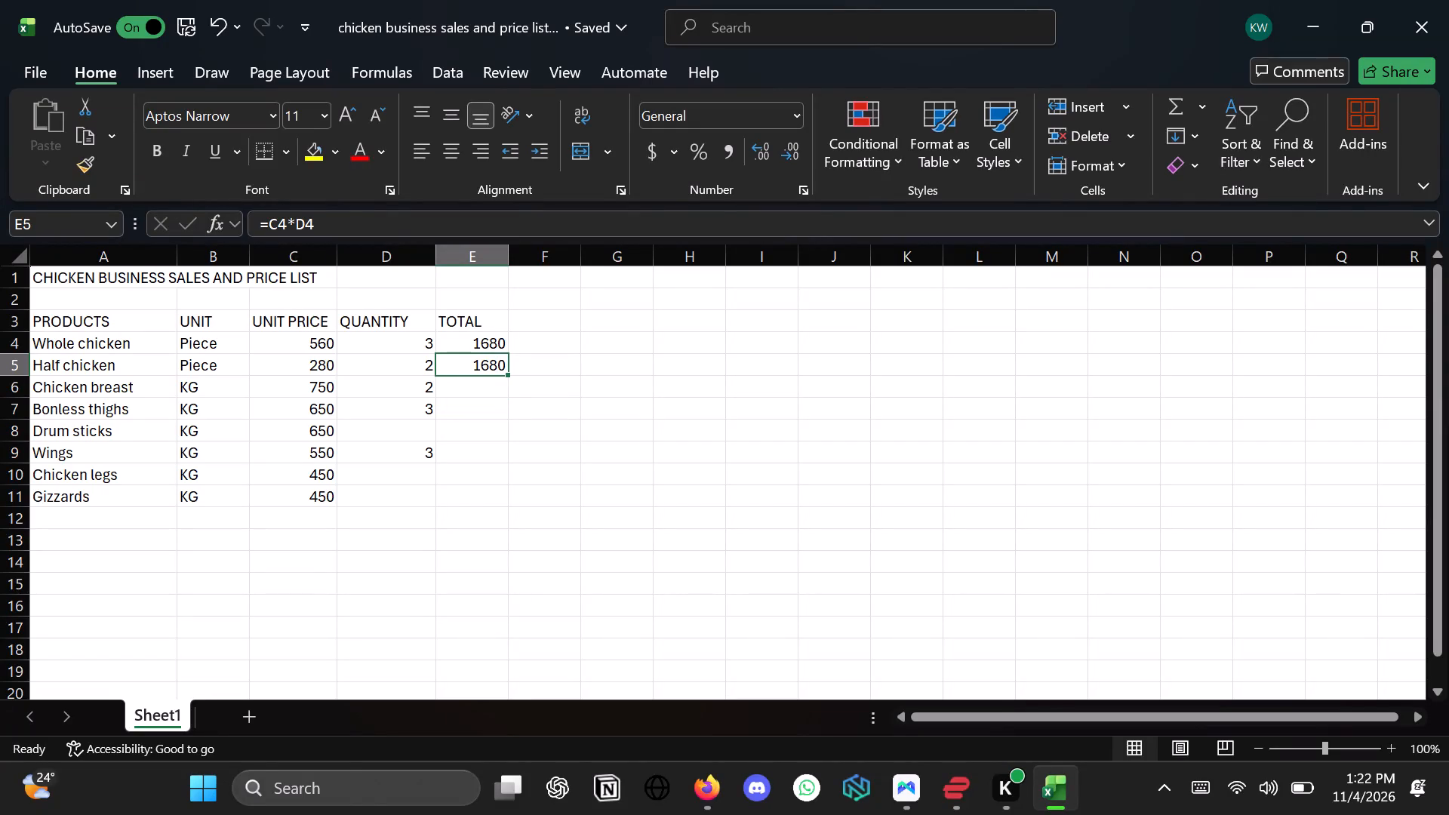
key("BackSpace")
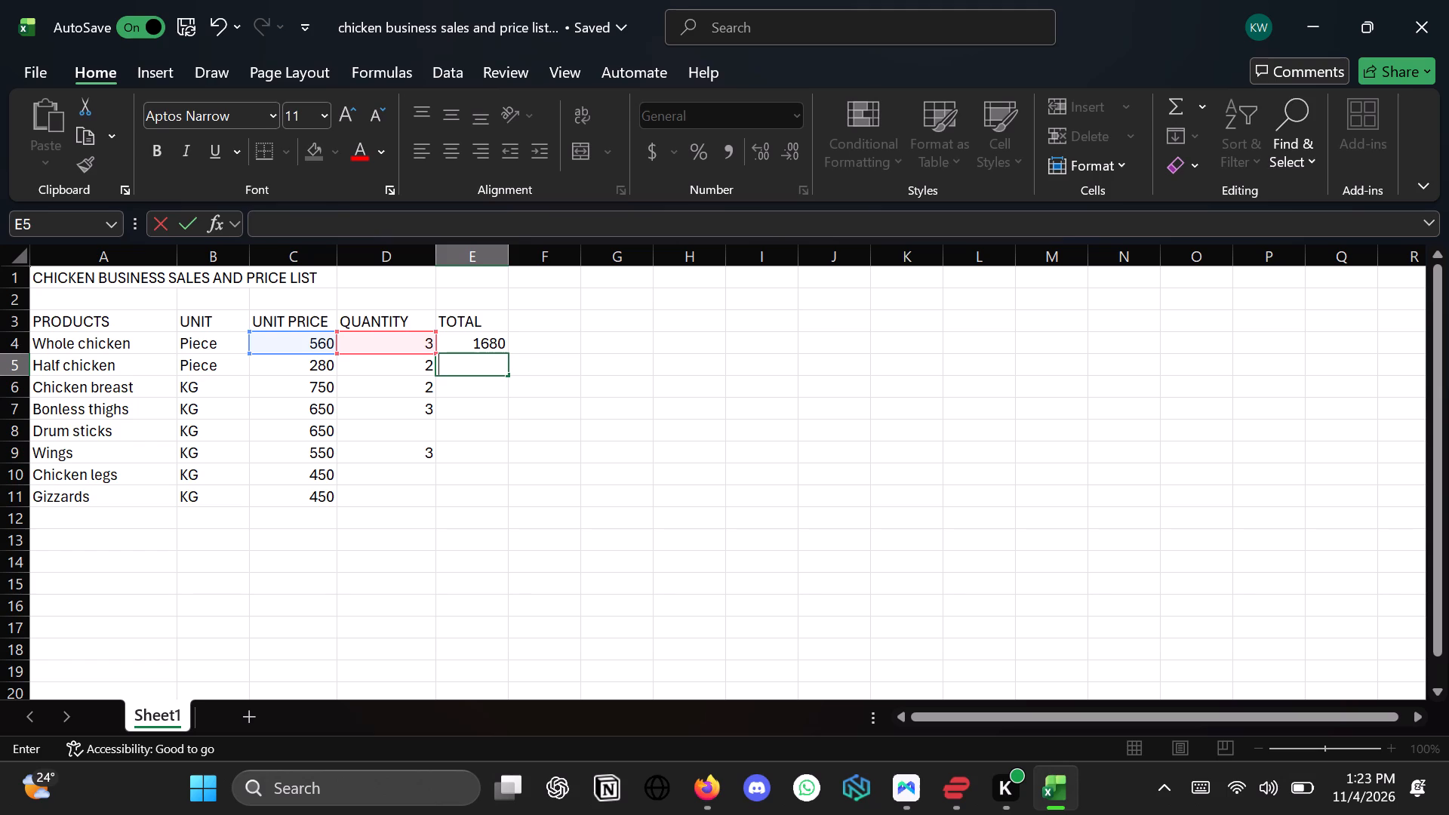
key("equal")
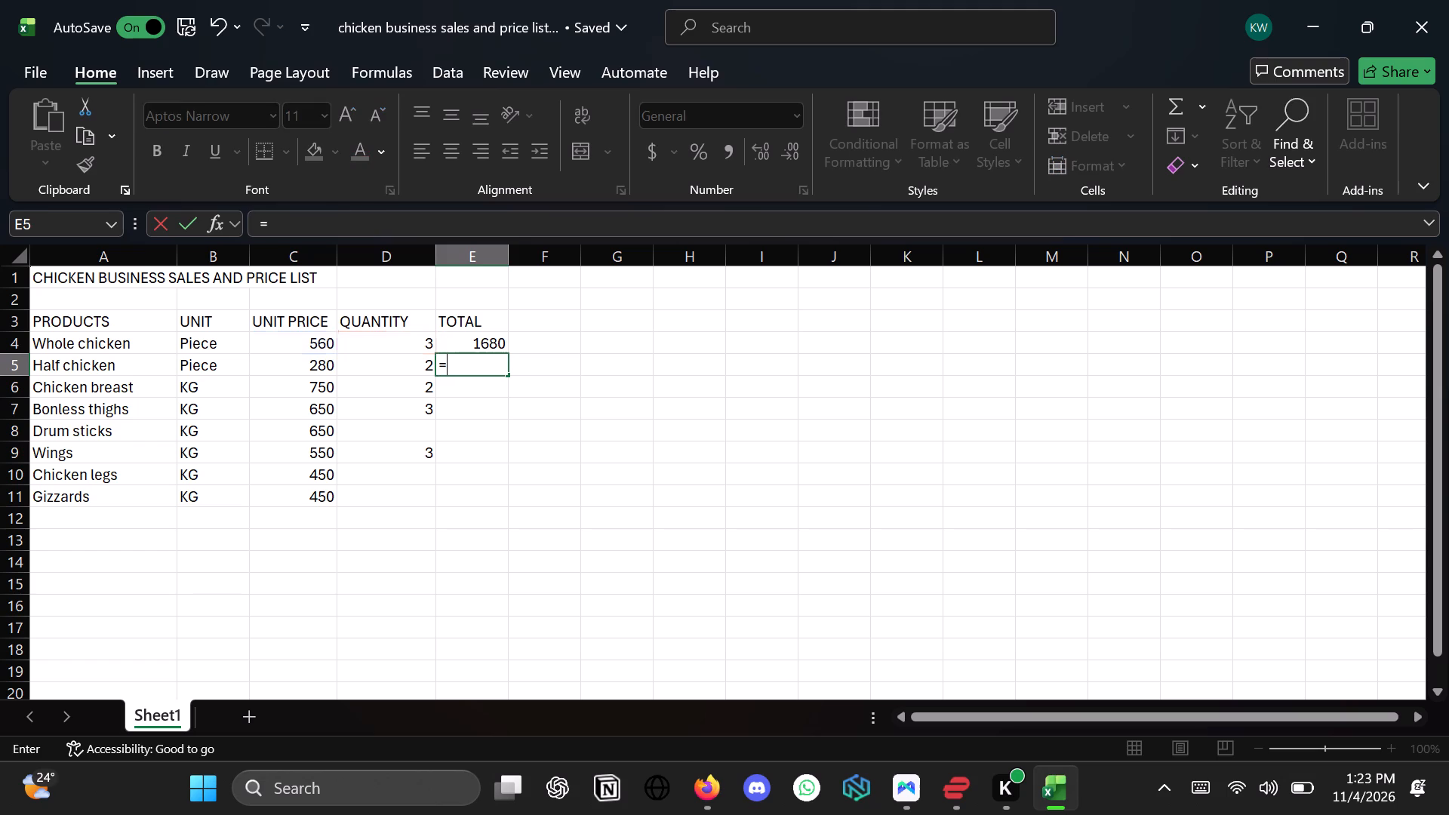
key("c")
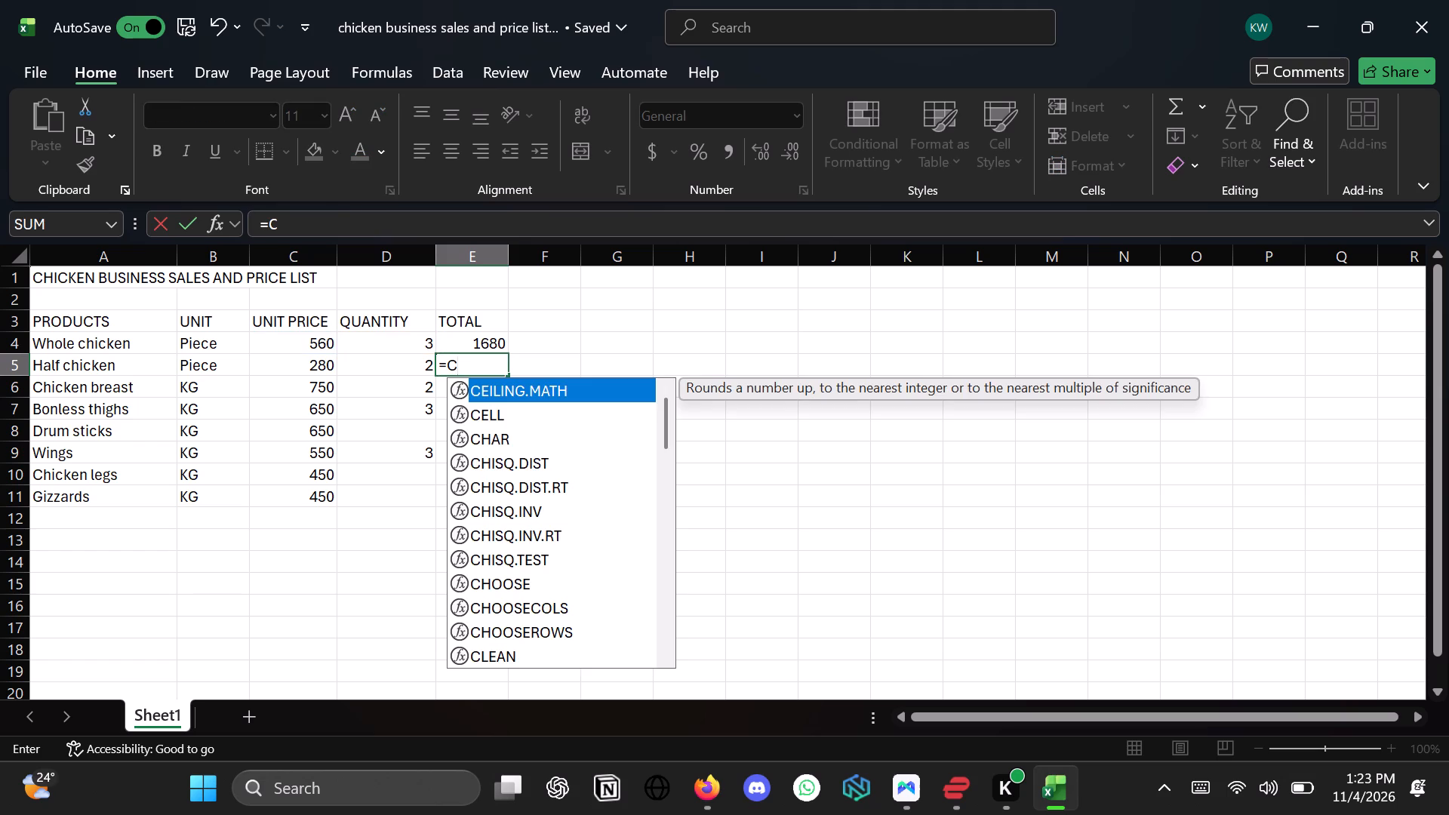
key("5")
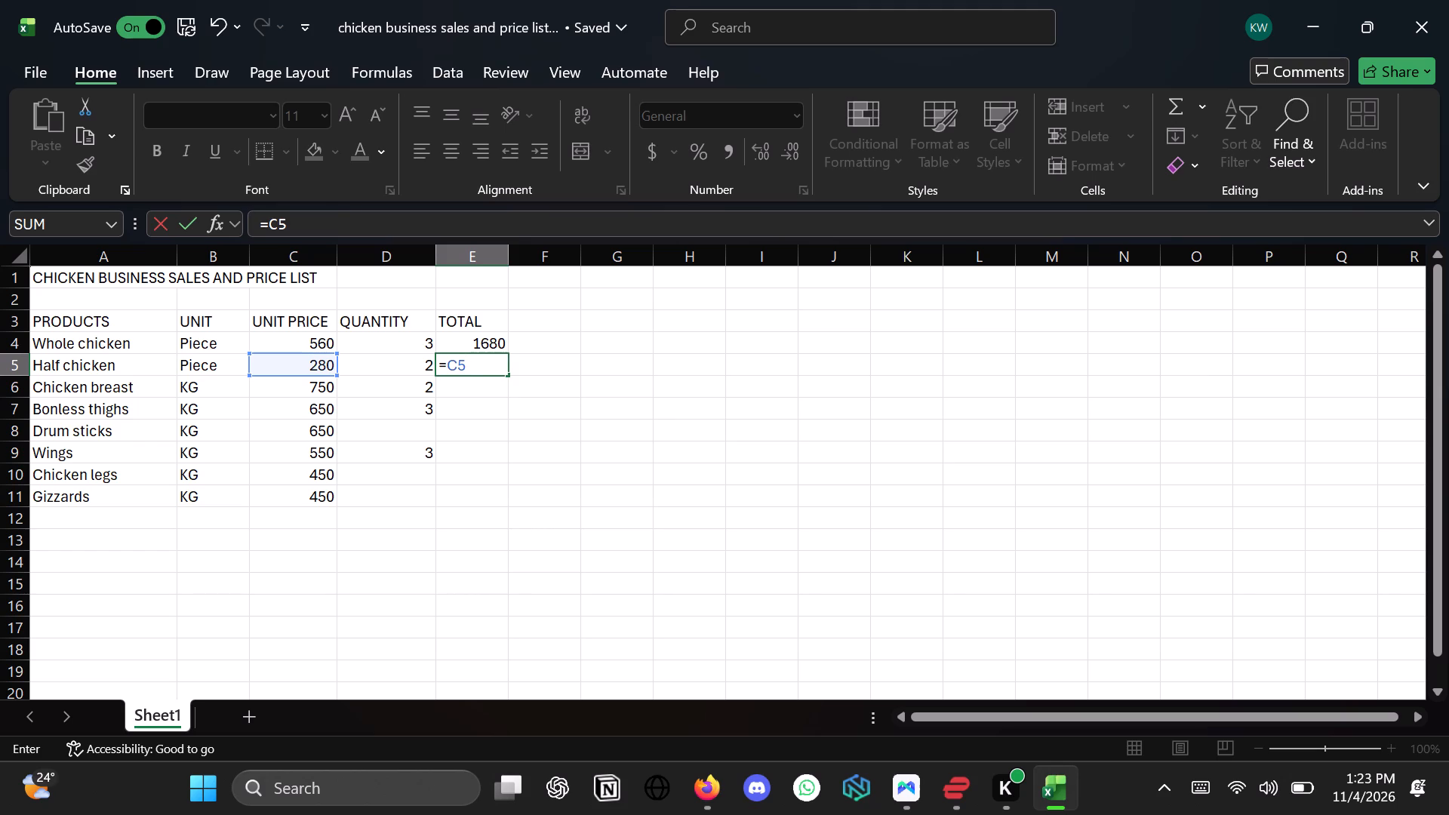
key("shift+asterisk")
key("d")
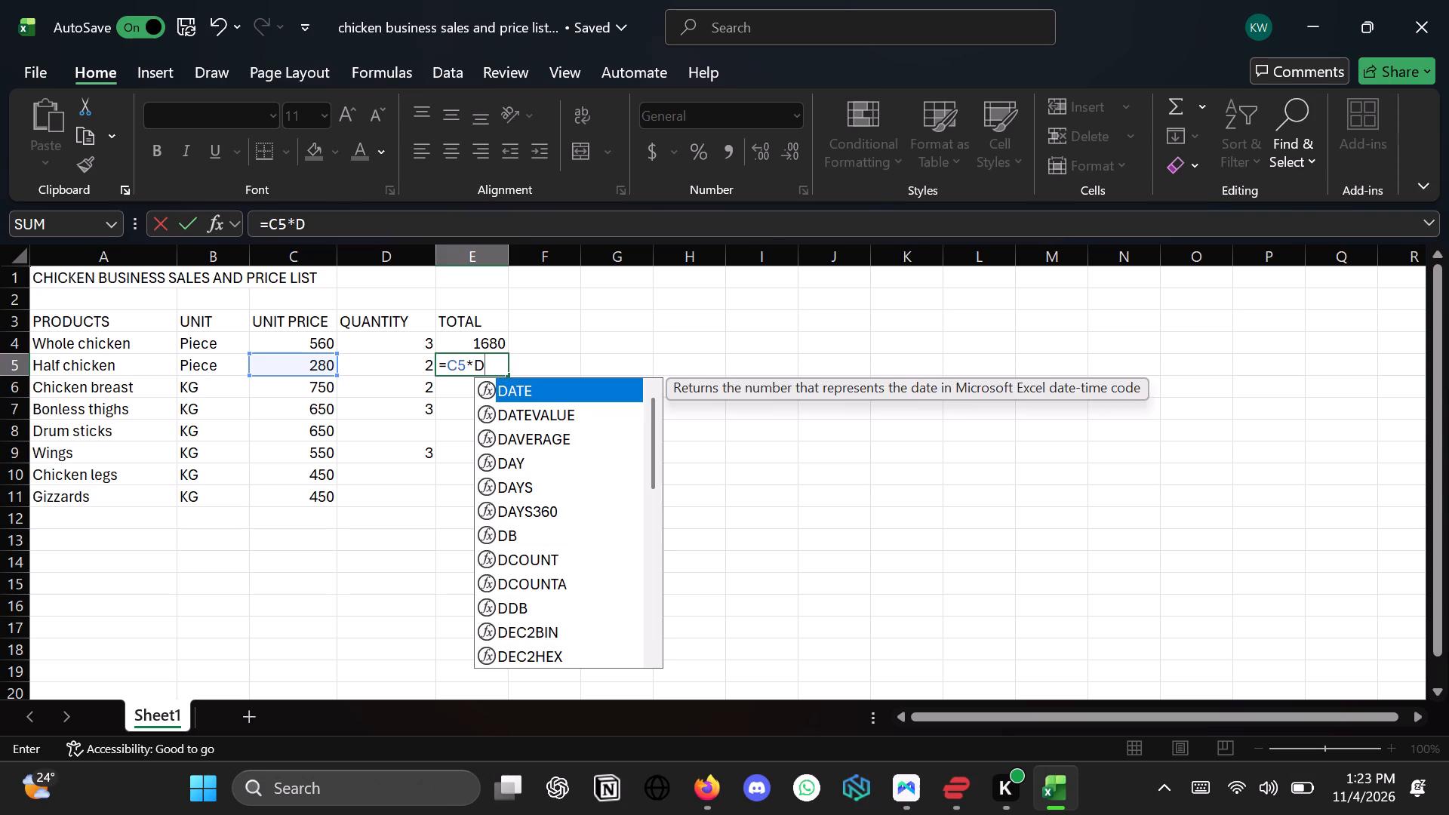
key("5")
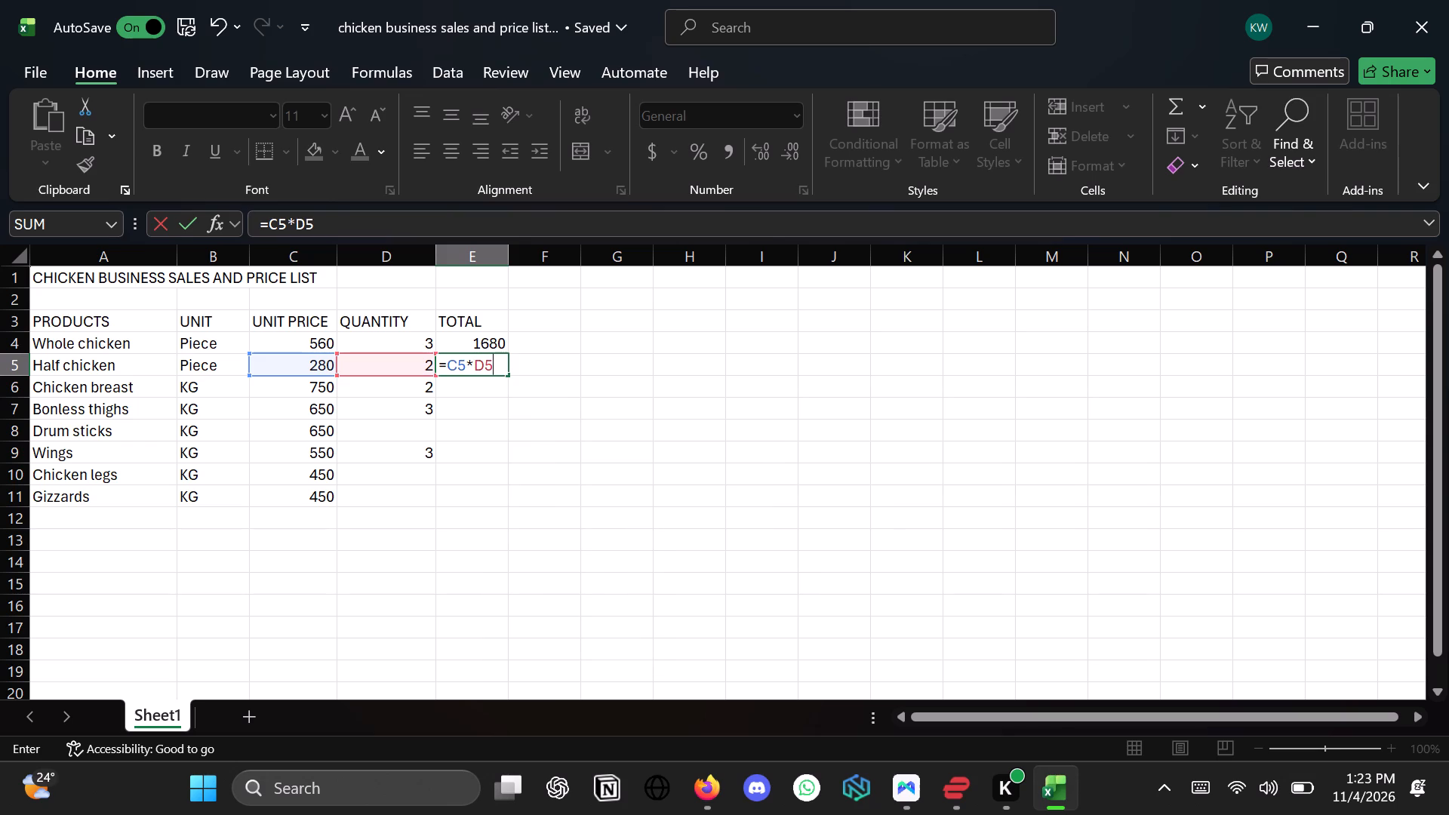
key("Return")
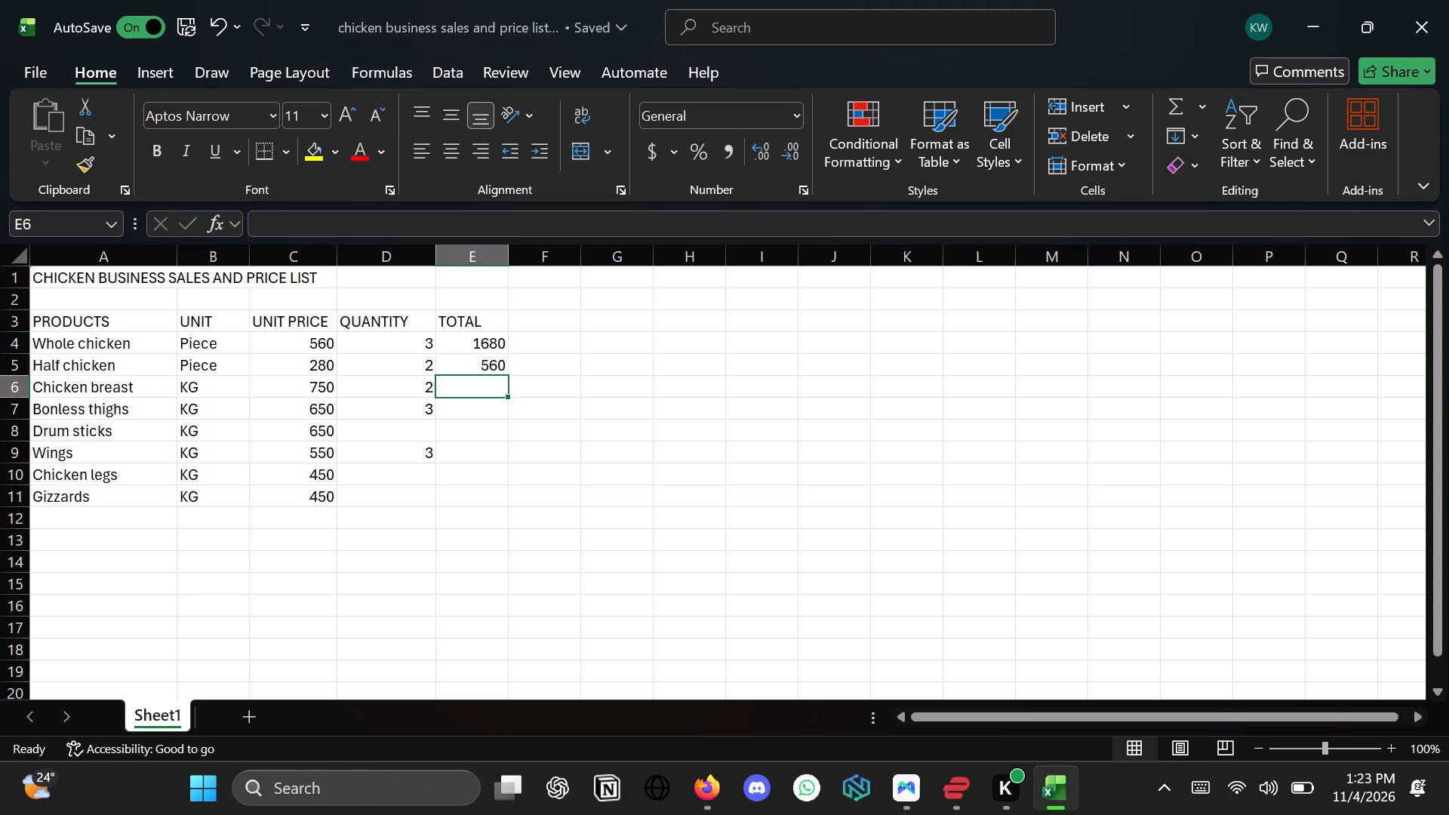
Enter the formula =C6*D6 in E6 to calculate the Chicken breast total.
key("equal")
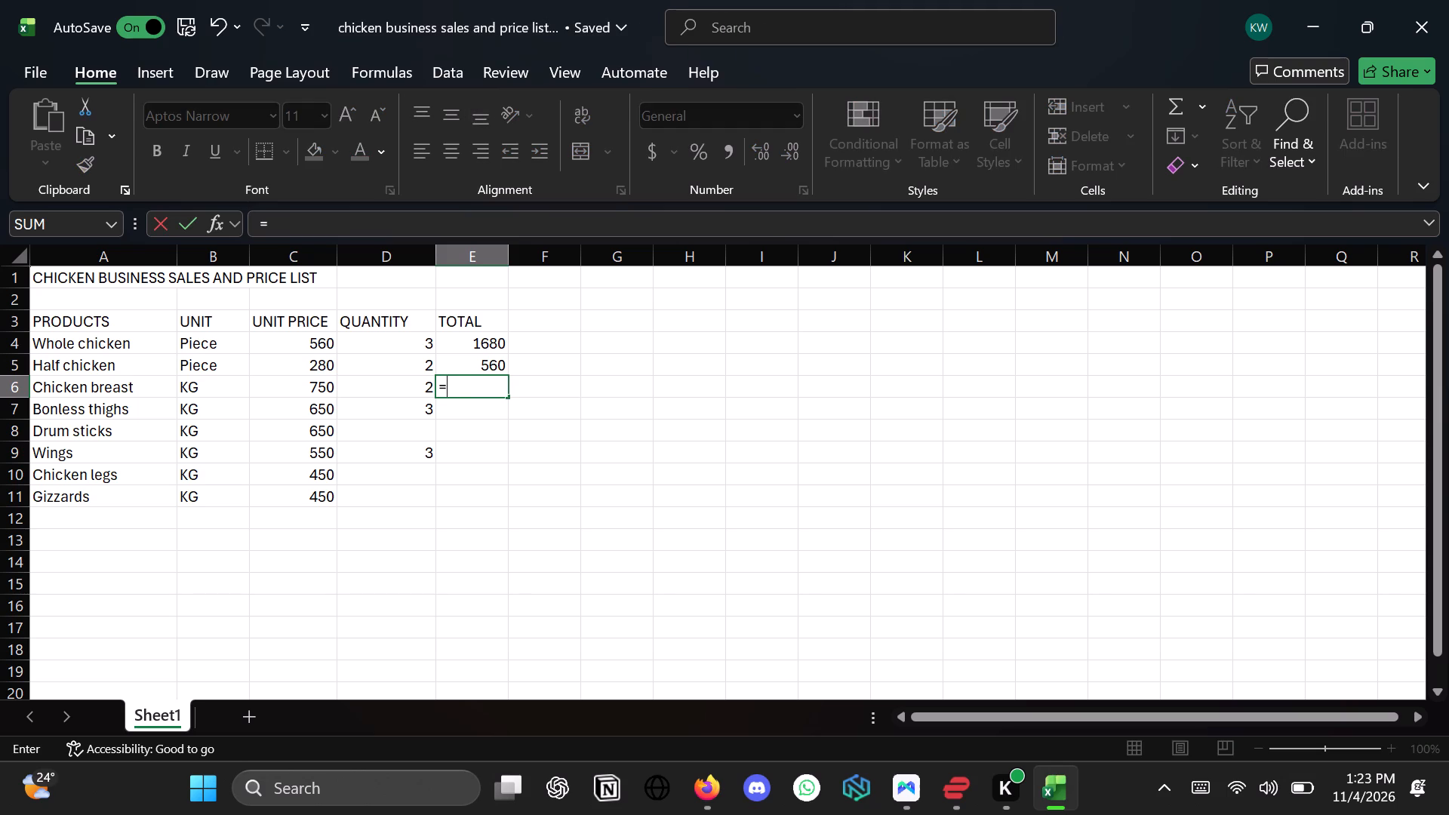
key("c")
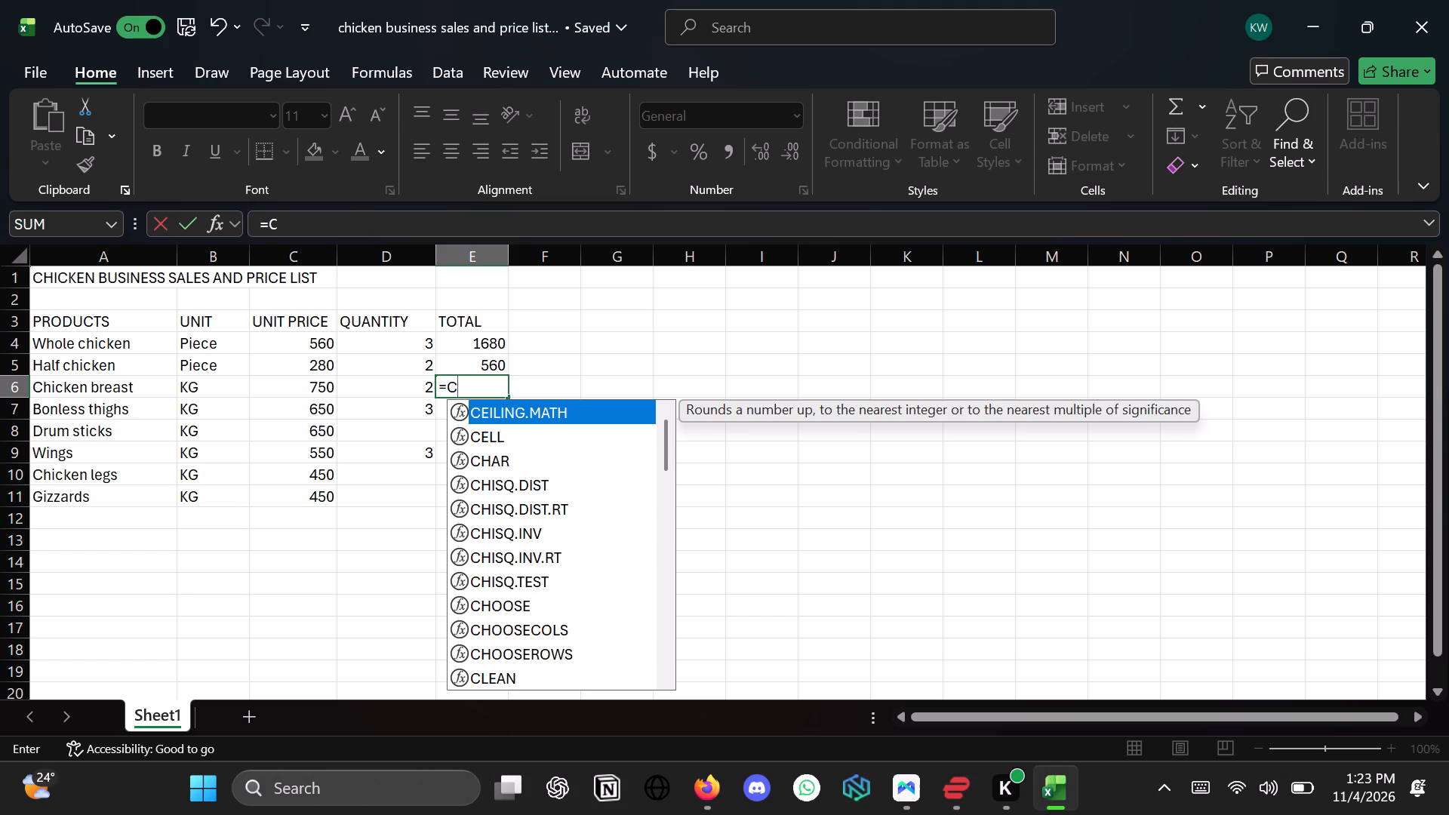
key("6")
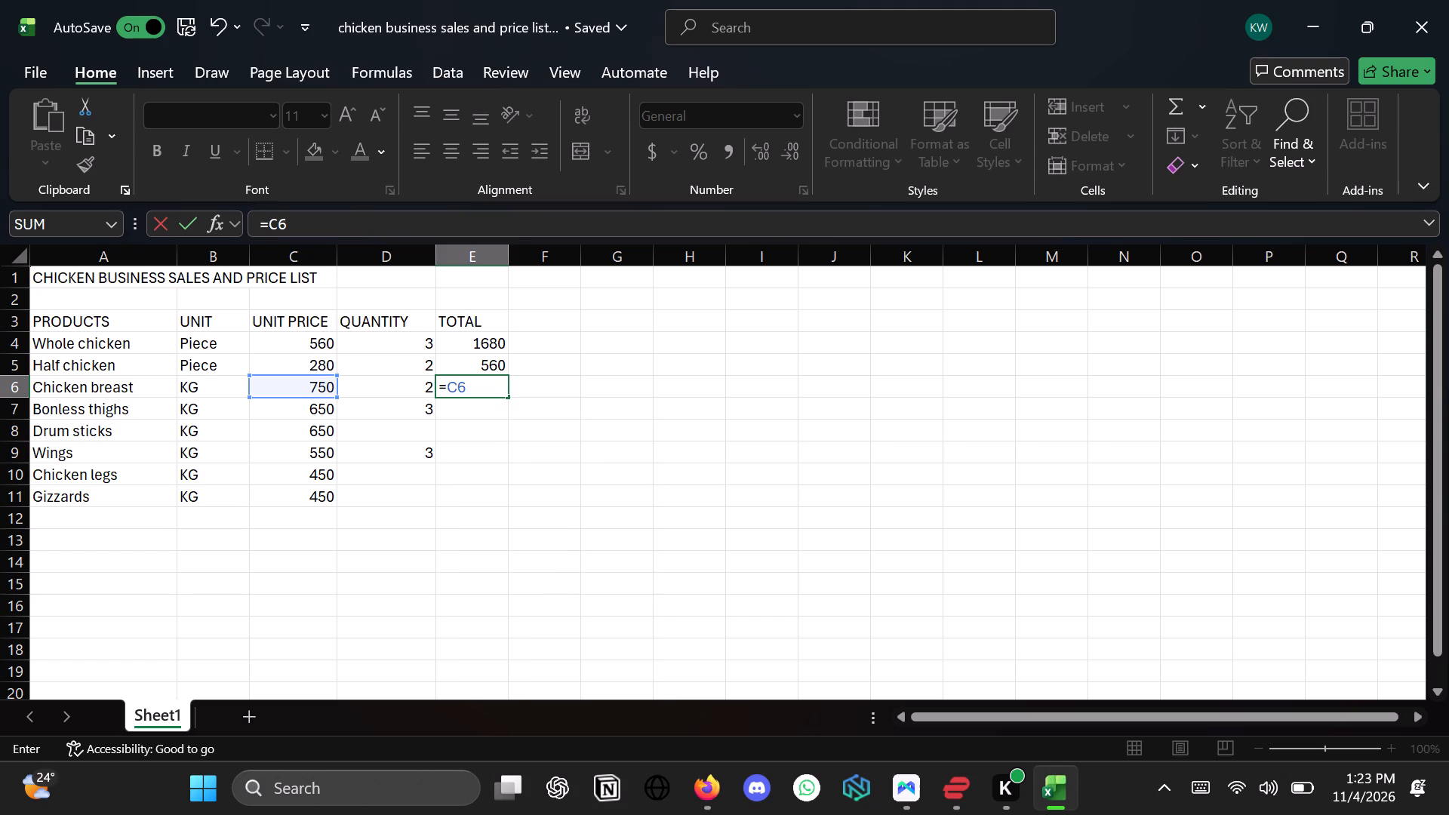
key("shift+asterisk")
type("D6")
key("Return")
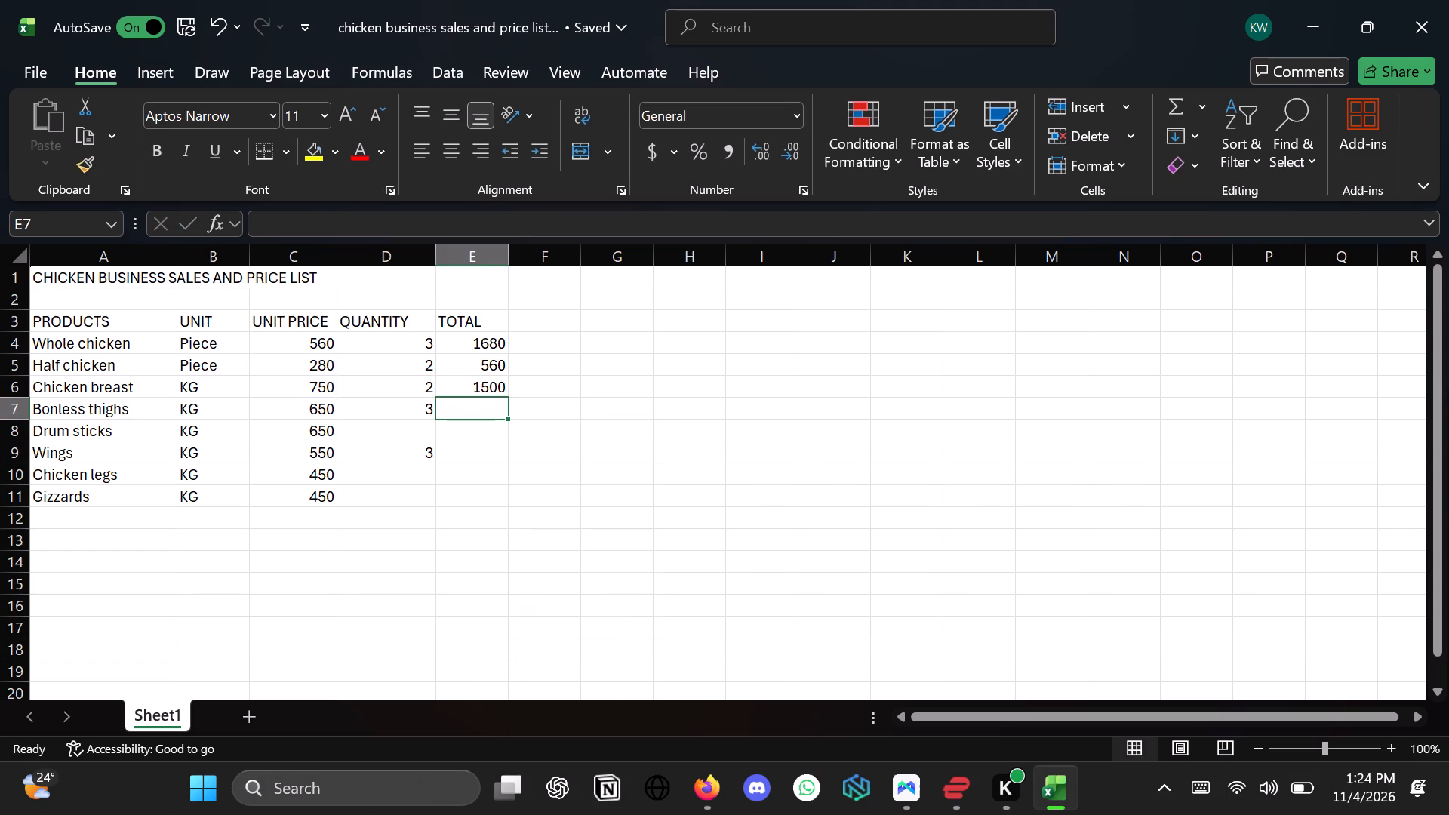
Enter the formula =C7*D7 in E7 to calculate the Bonless thighs total.
type("=C")
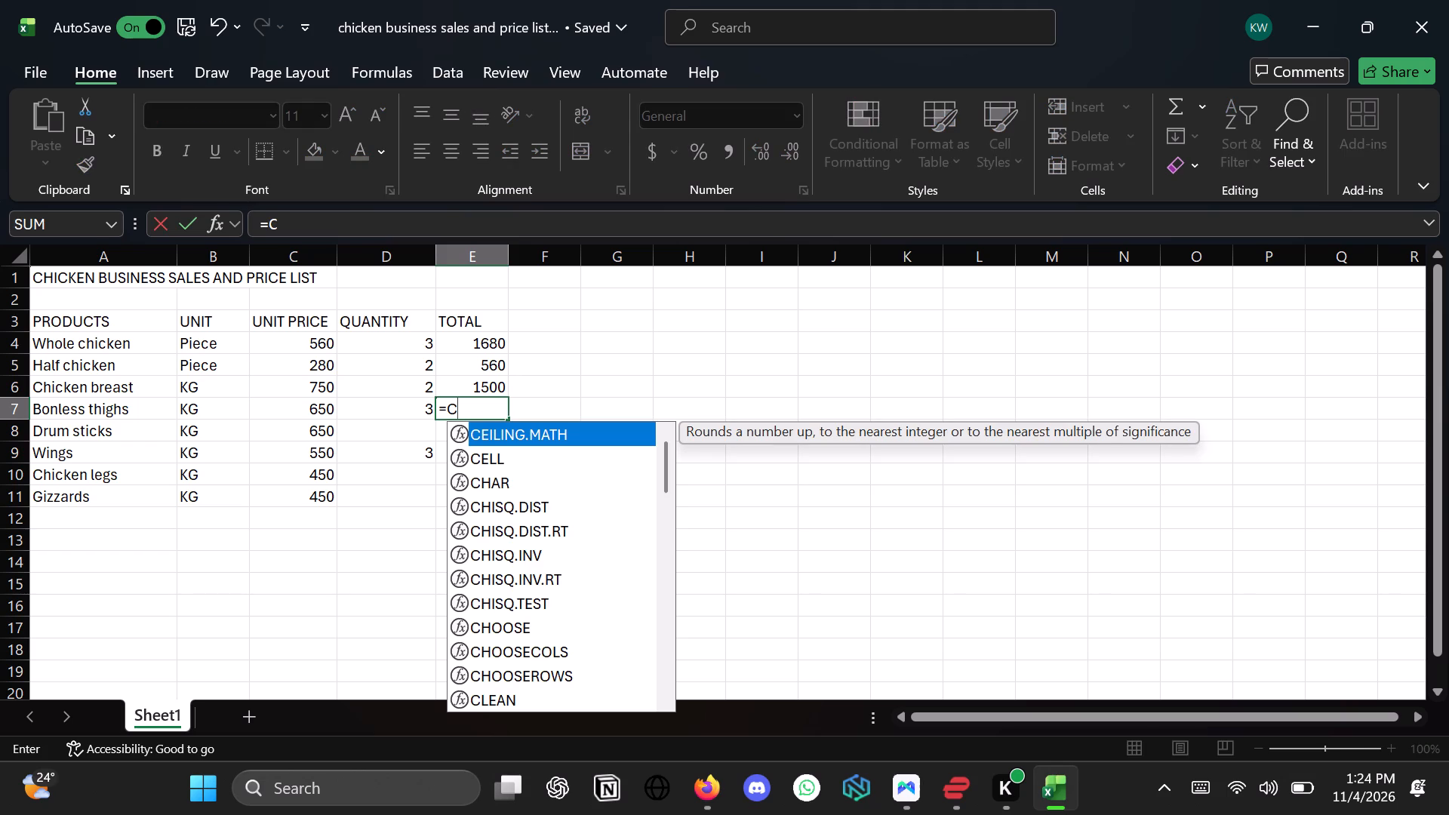
key("7")
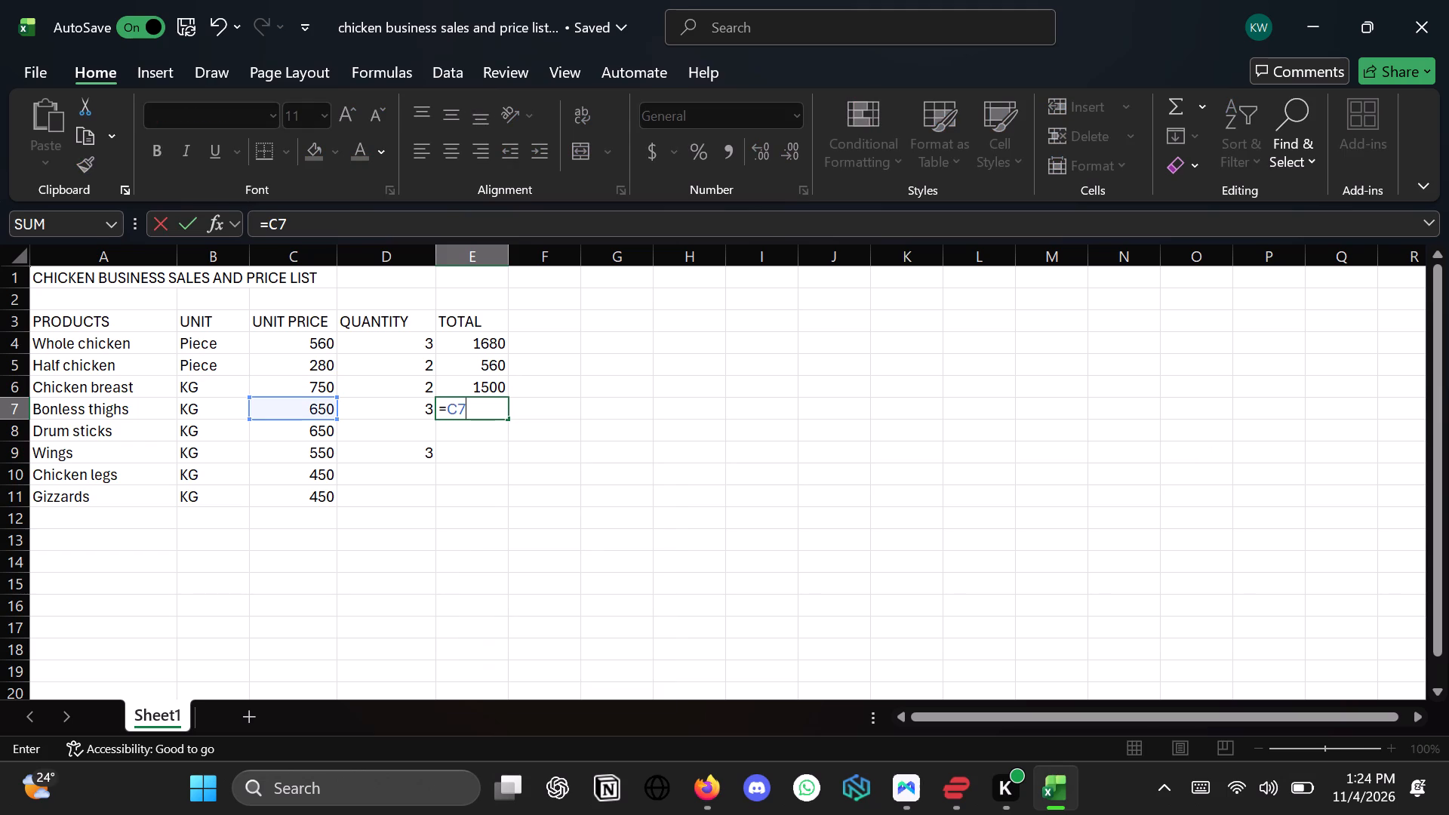
key("shift+asterisk")
type("D7")
key("Return")
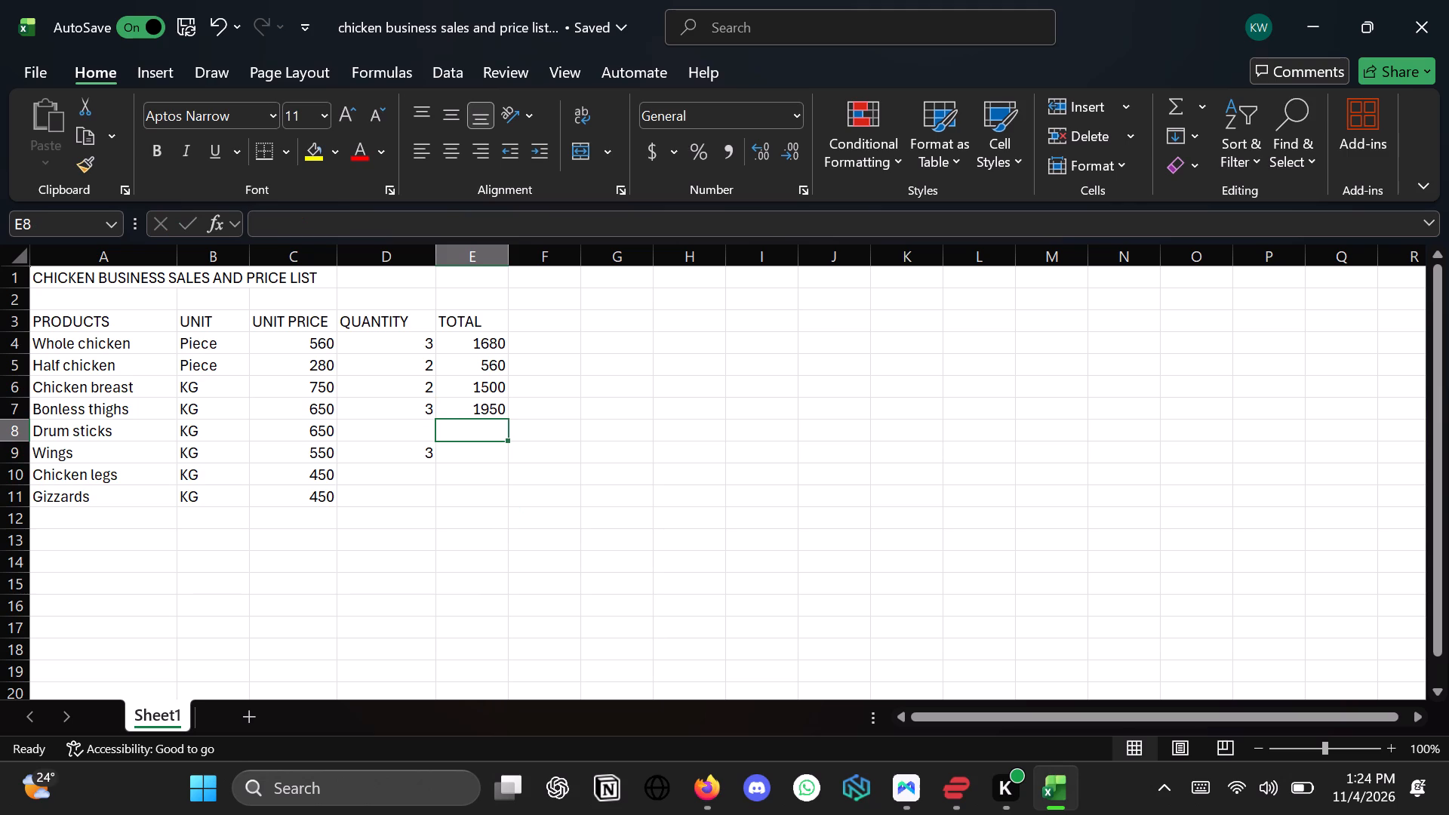
Enter the formula =C8*D8 in E8 to calculate the Drum sticks total.
key("equal")
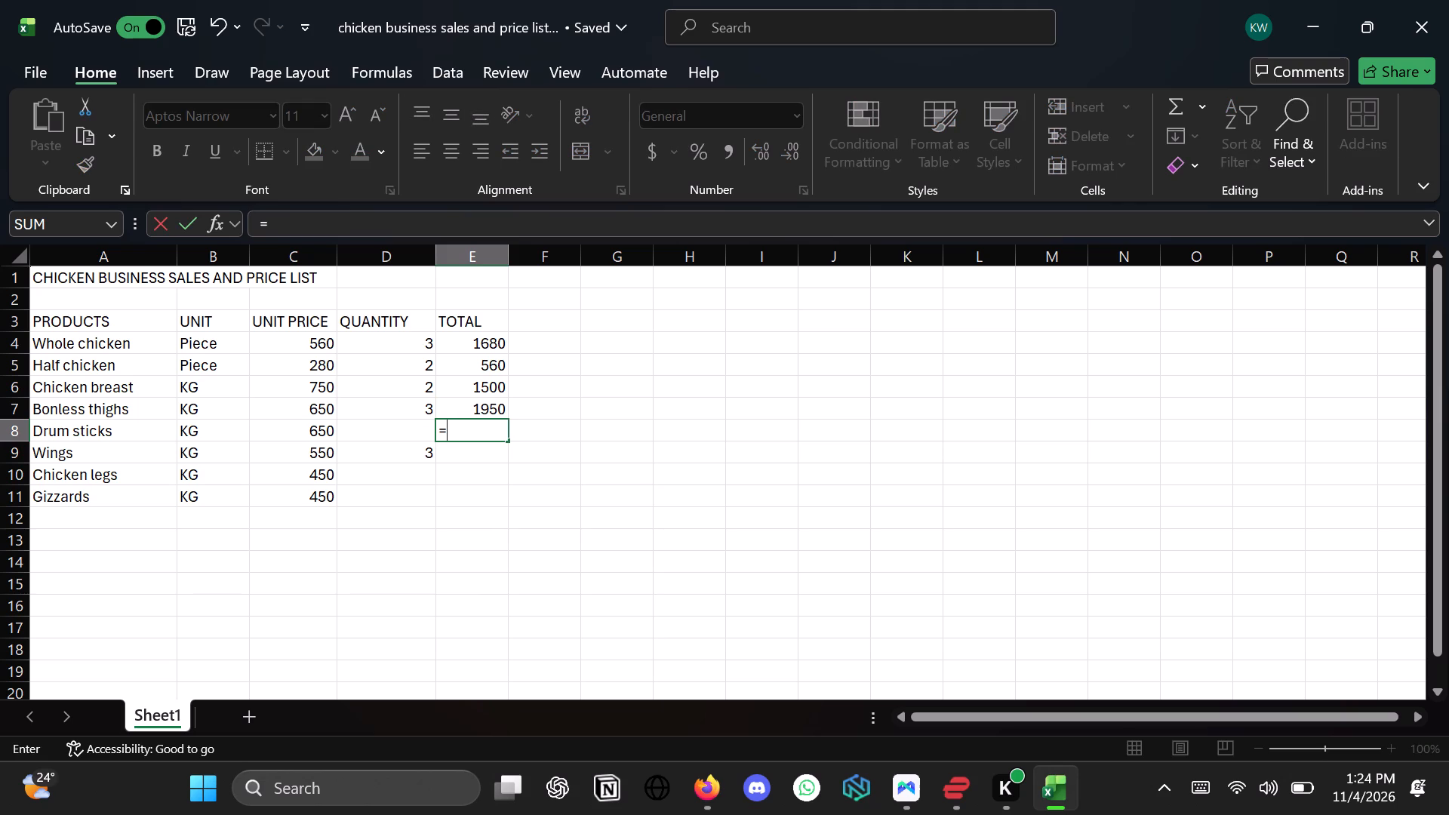
key("c")
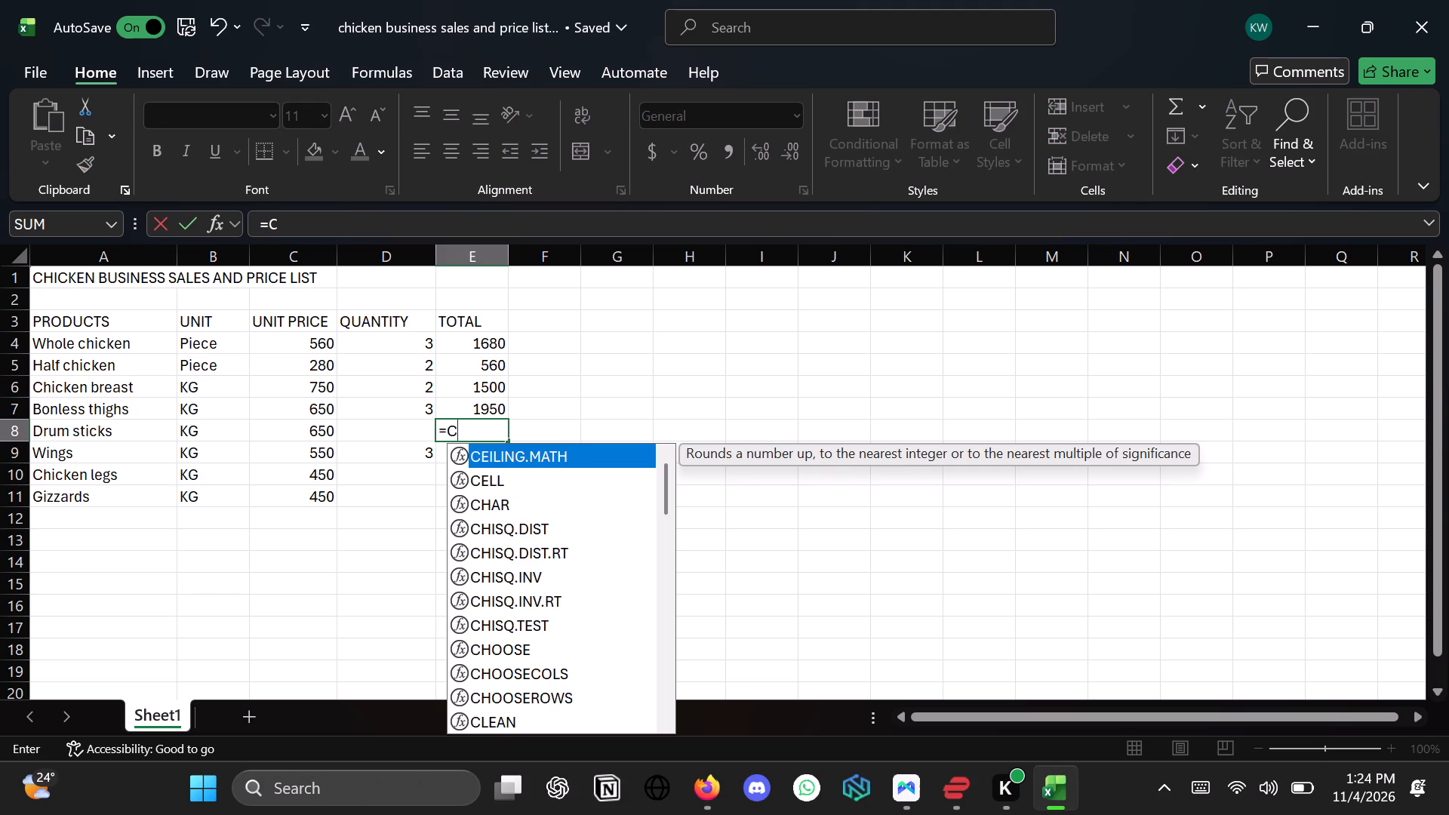
key("8")
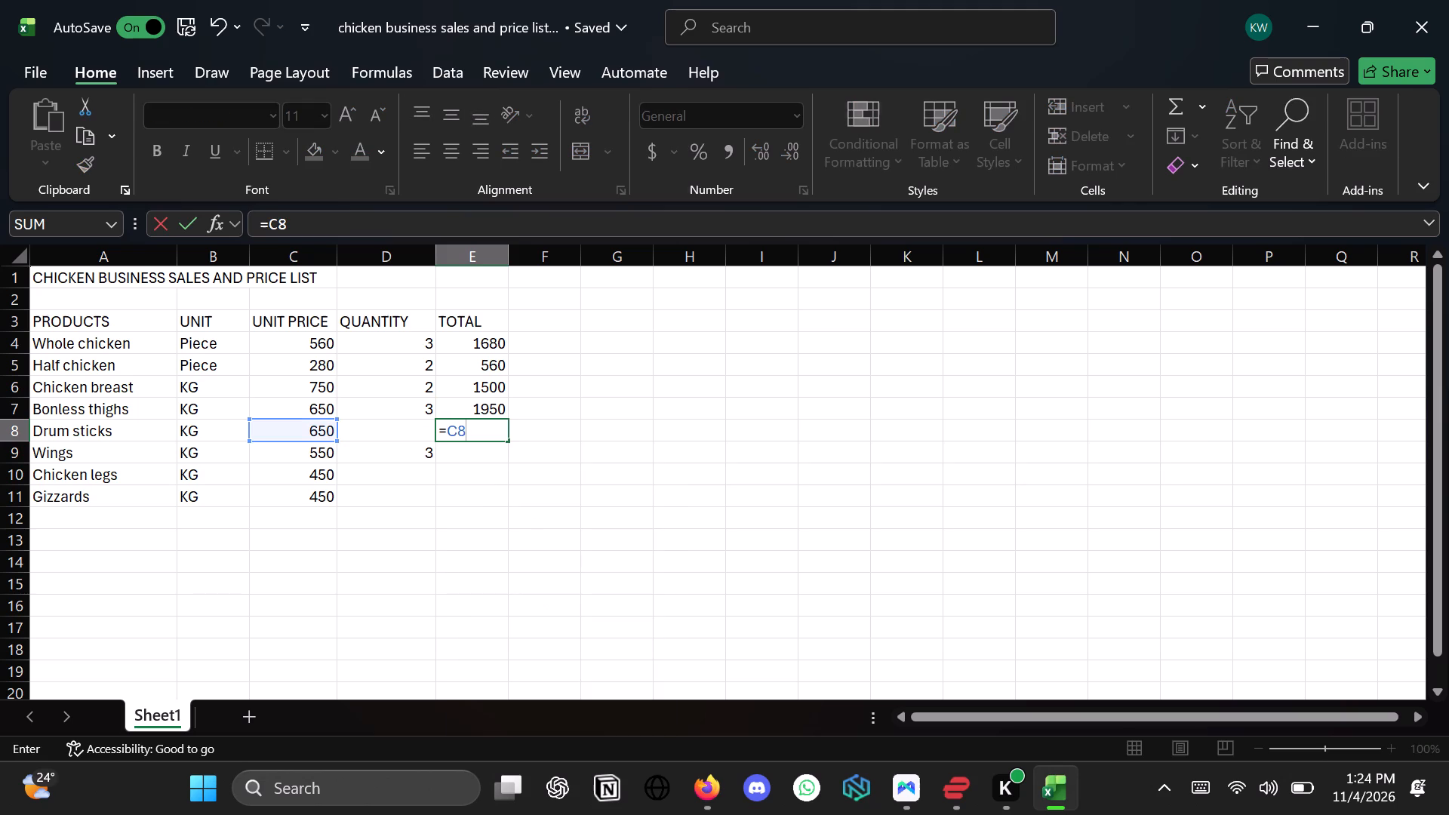
key("shift+asterisk")
type("D8")
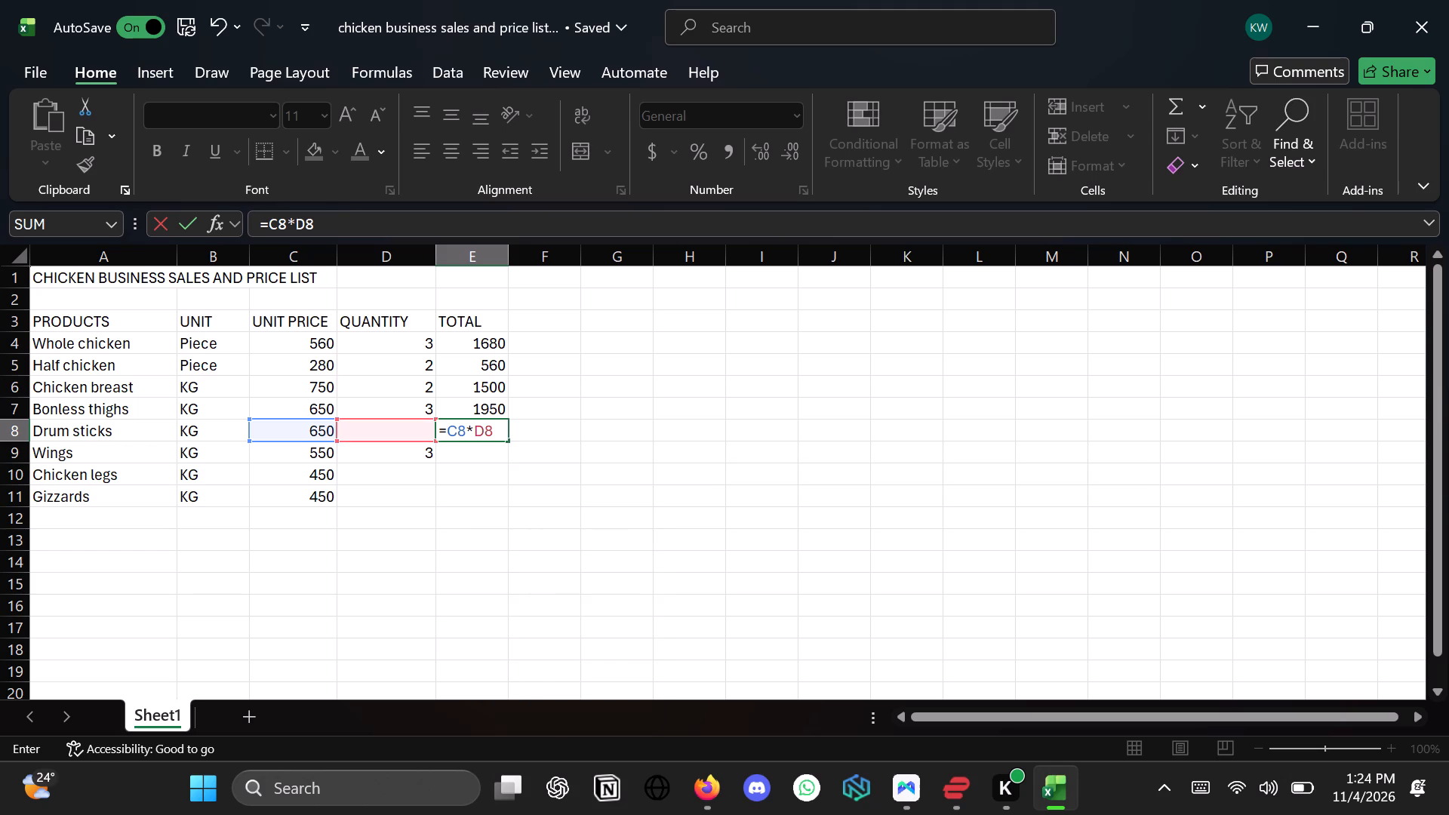
key("Return")
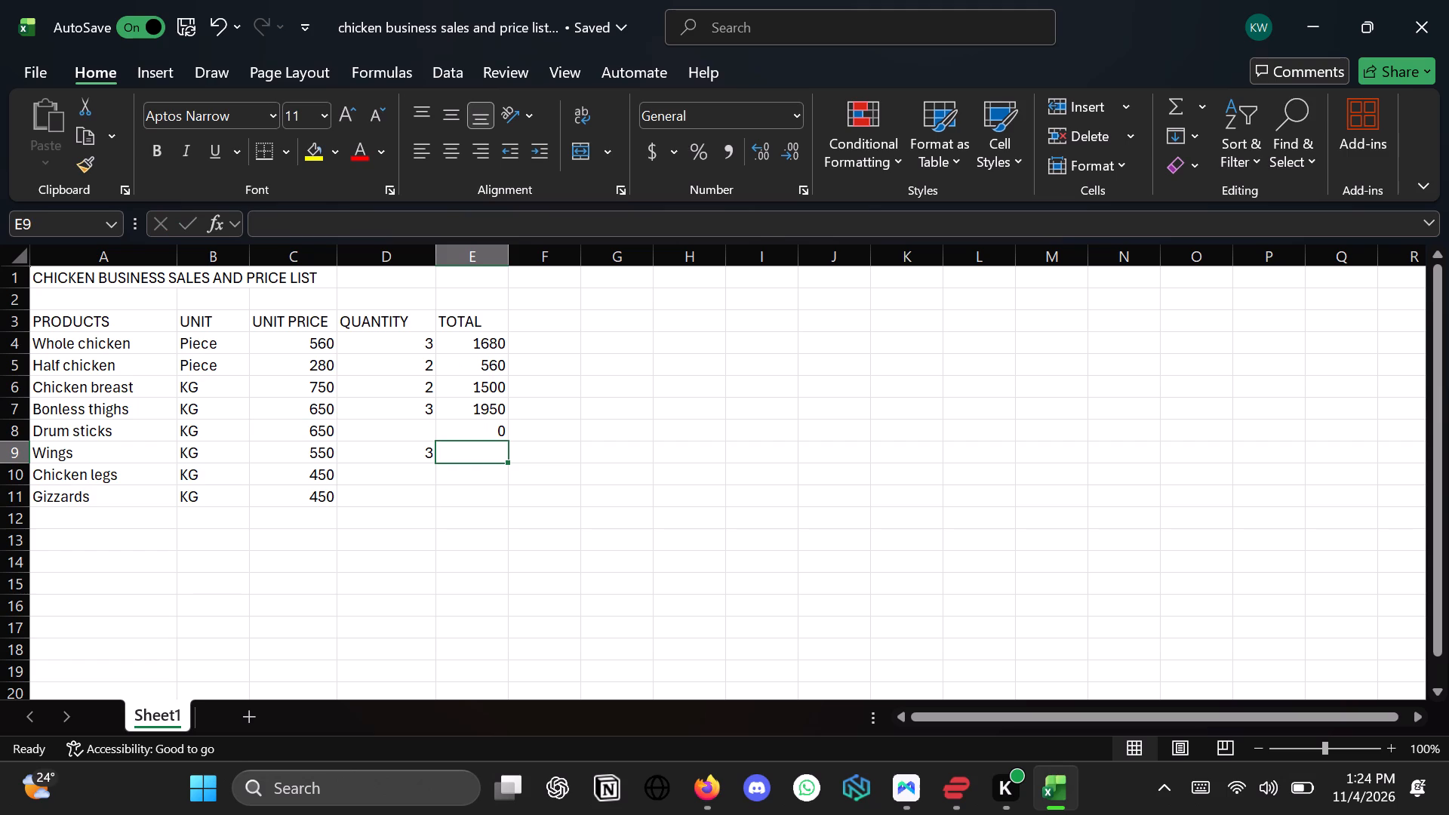
Fill in the missing quantities: 4 for Drum sticks, 4 for Chicken legs and 5 for Gizzards.
left_click(422, 432)
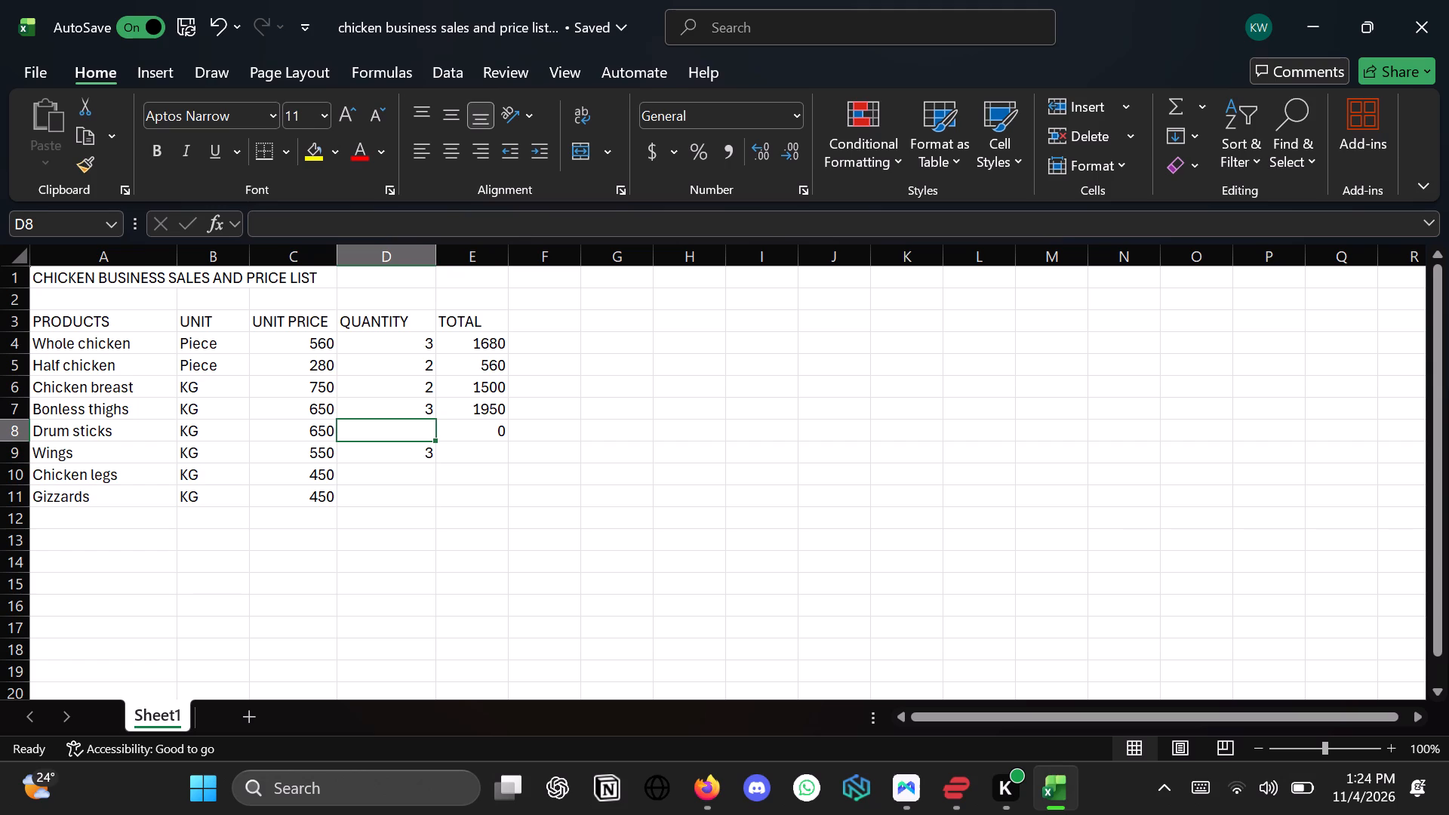
key("4")
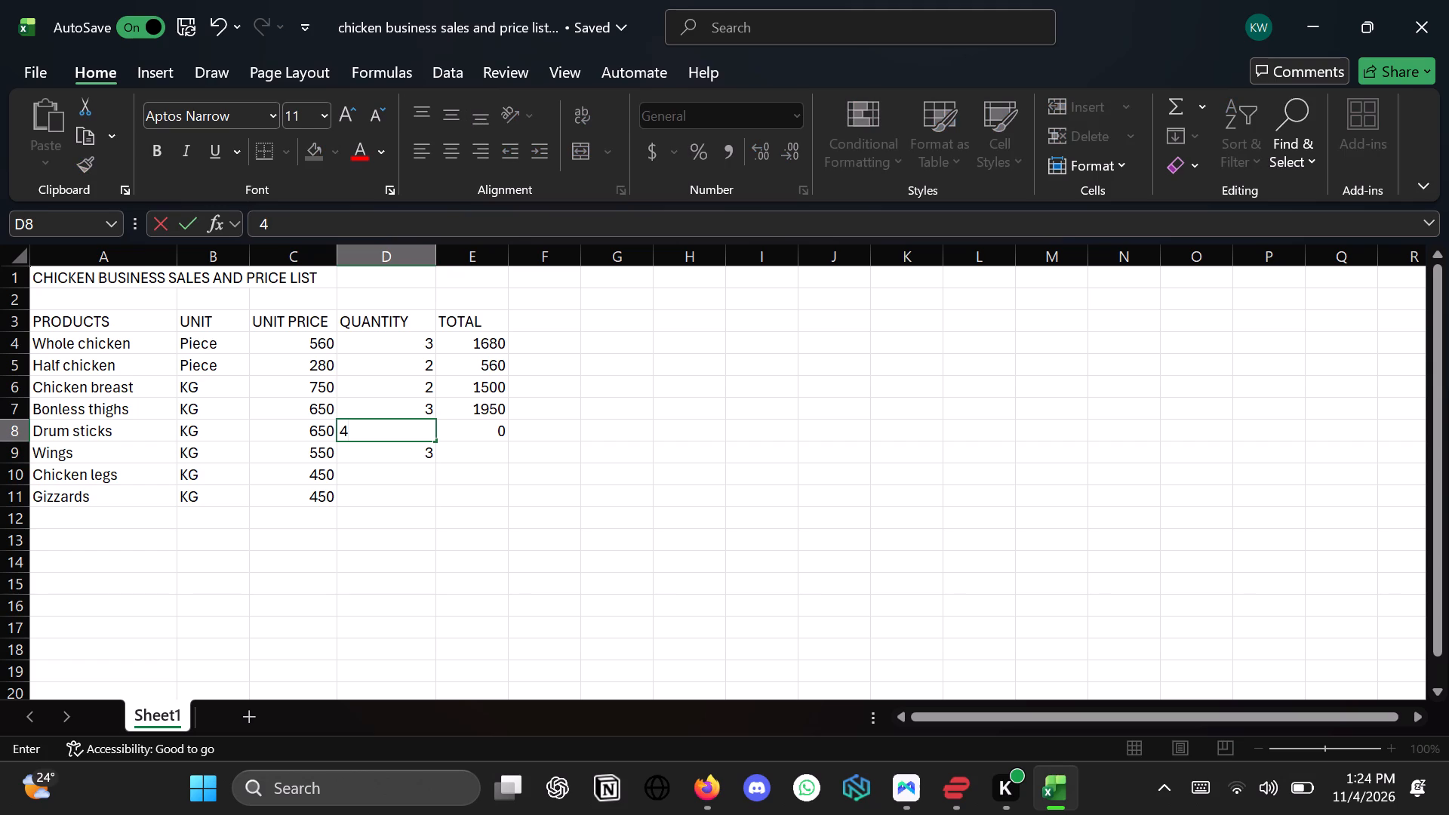
key("Return")
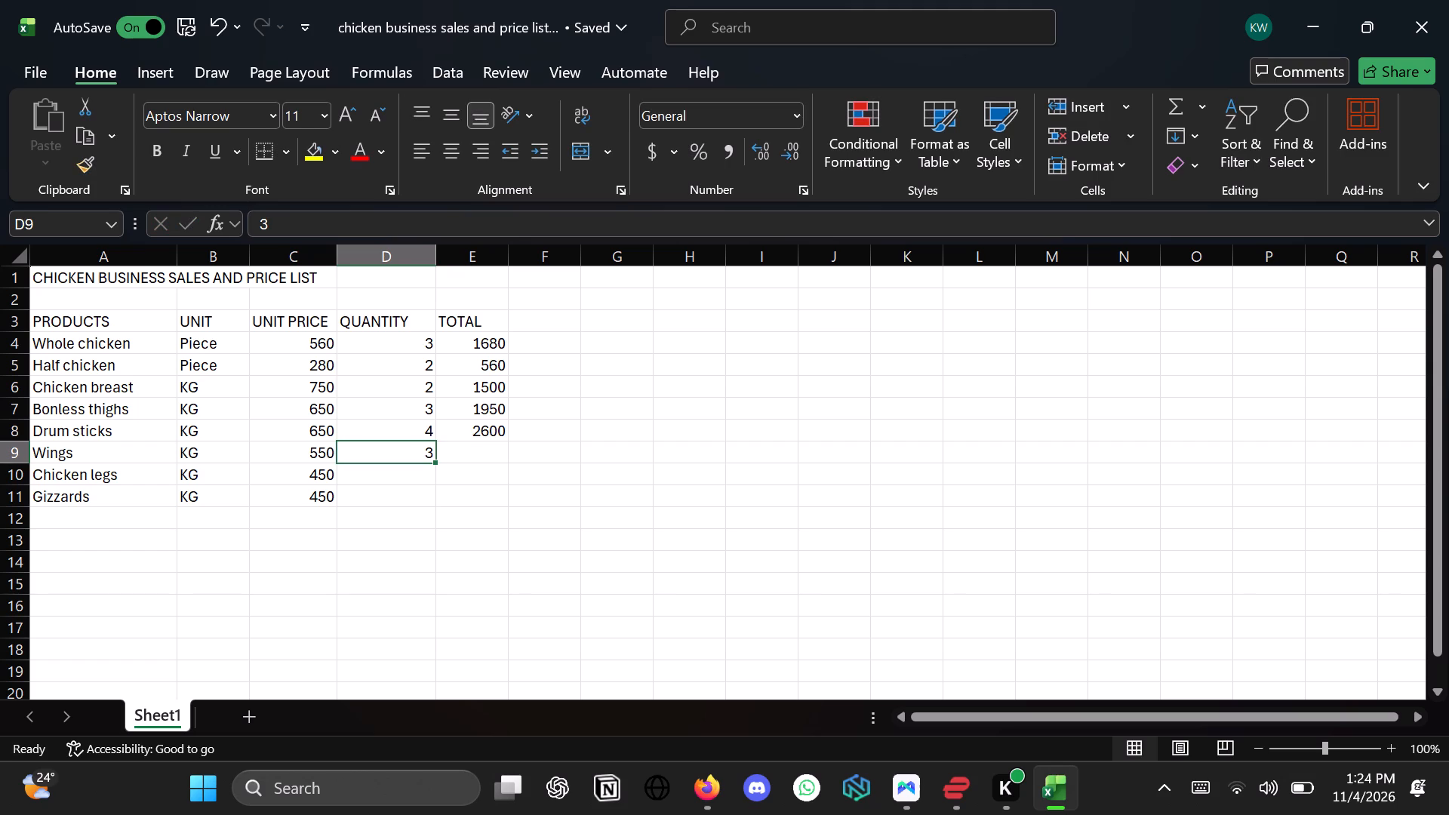
key("Return")
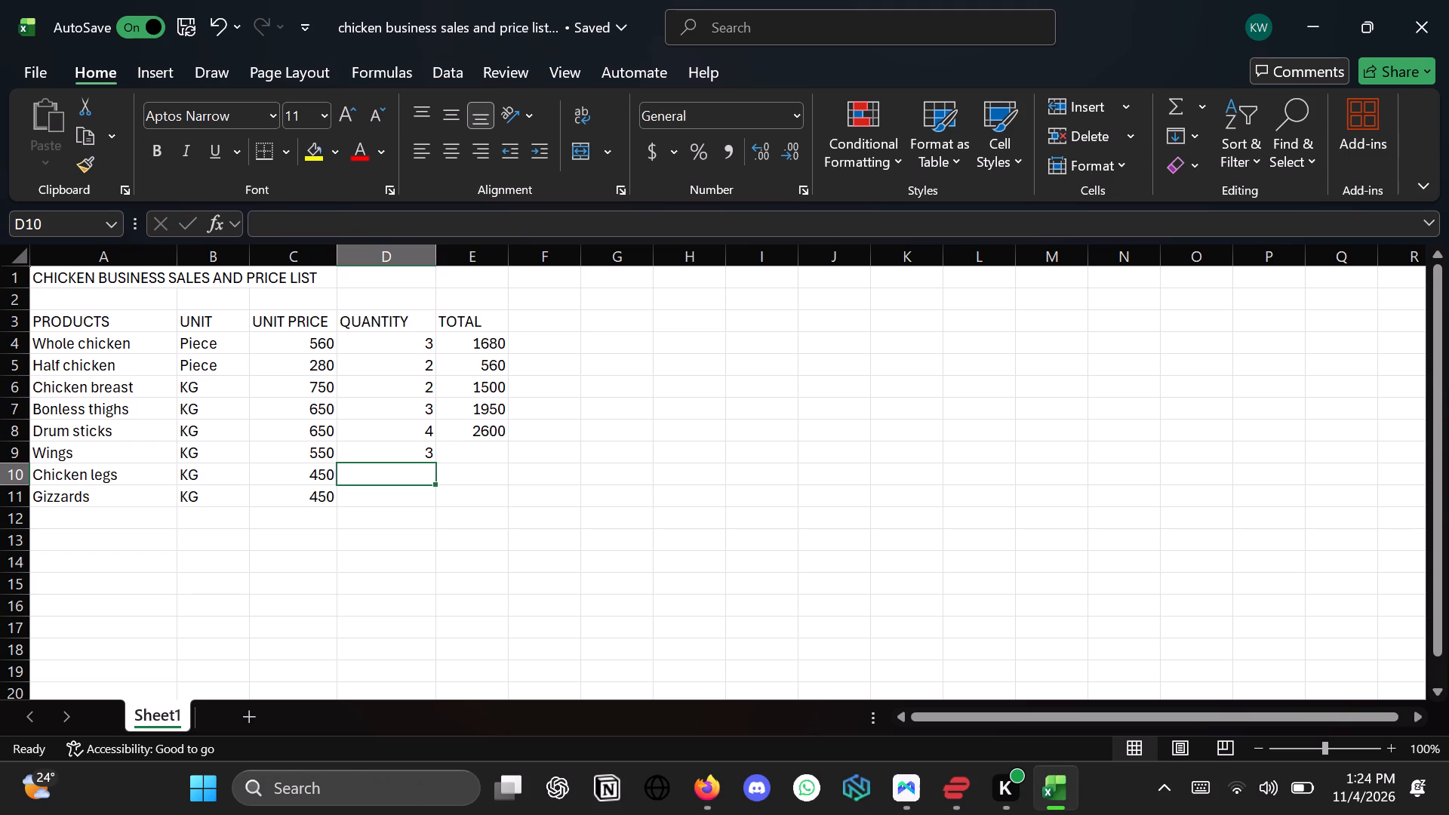
key("4")
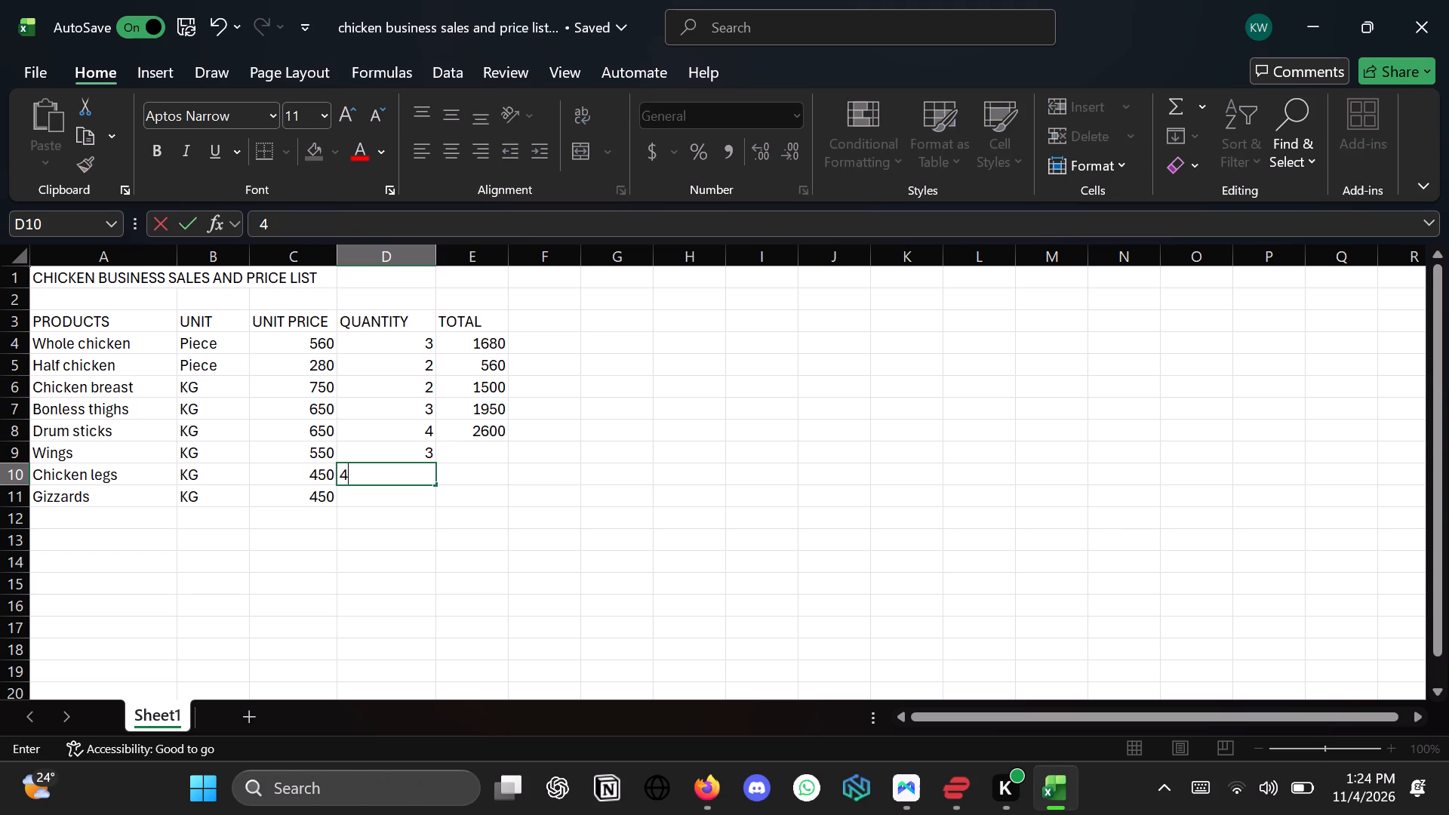
key("Return")
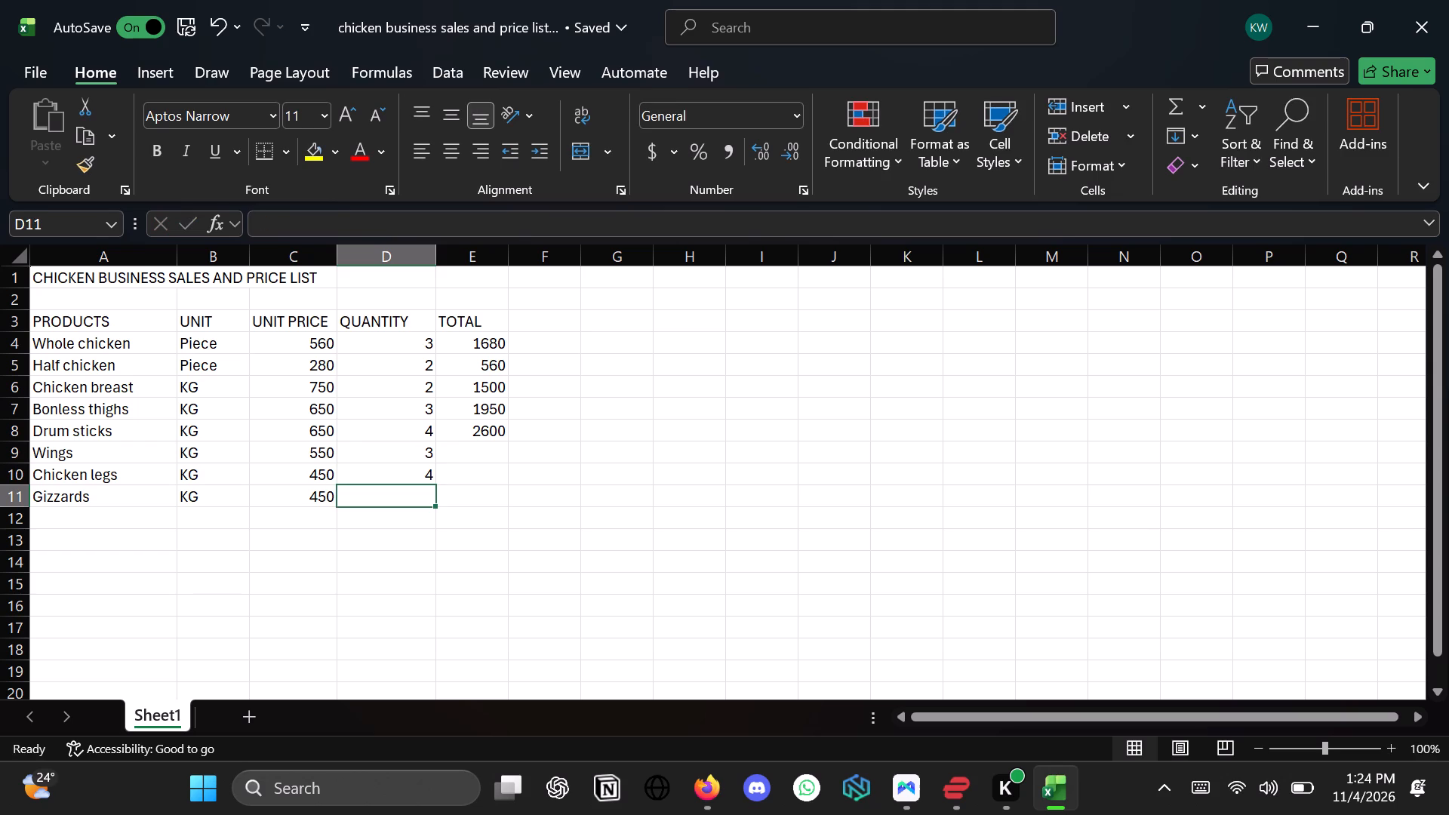
key("5")
key("Return")
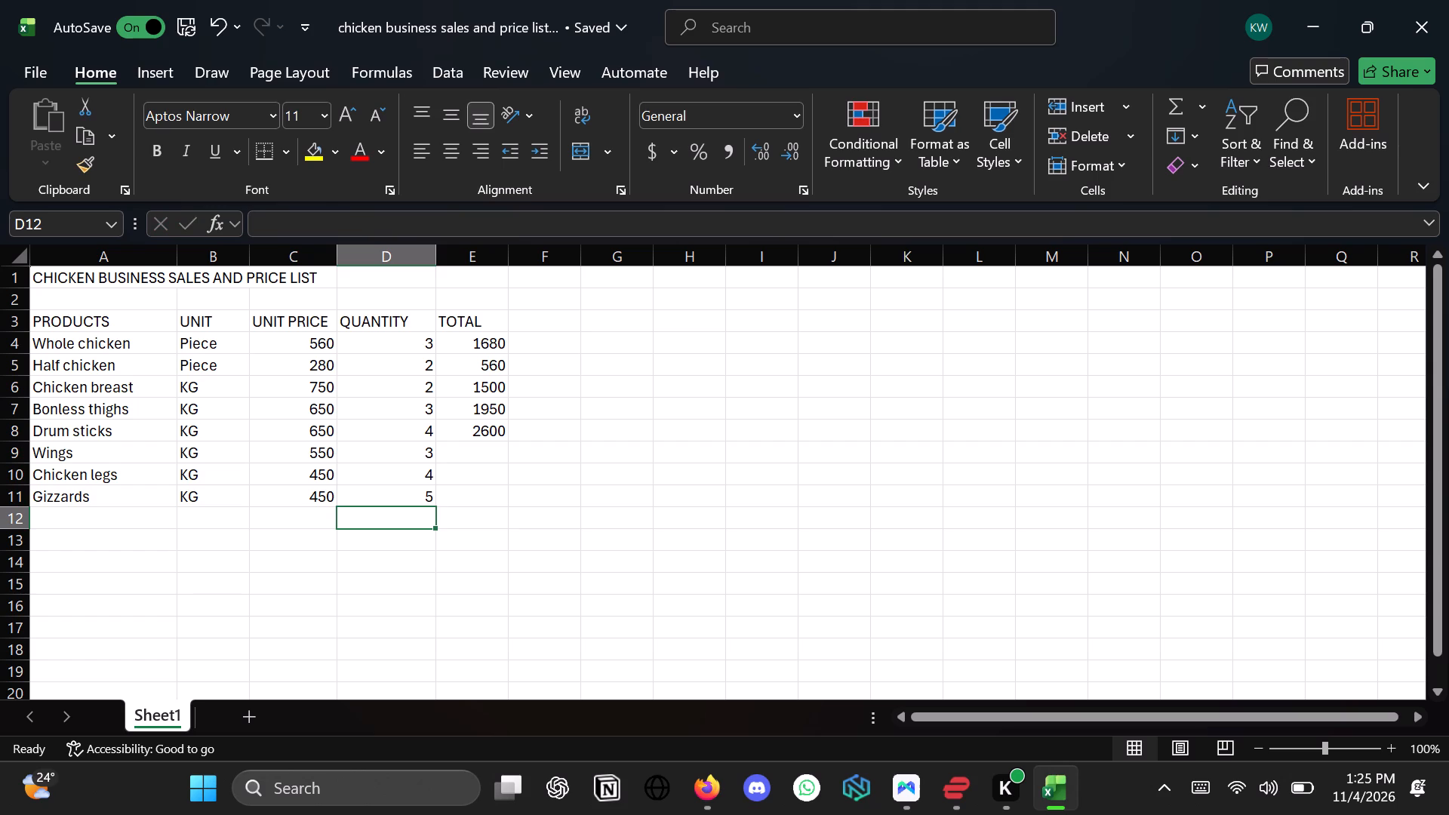
Enter the formula =C9*D9 in E9 to calculate the Wings total.
left_click(482, 449)
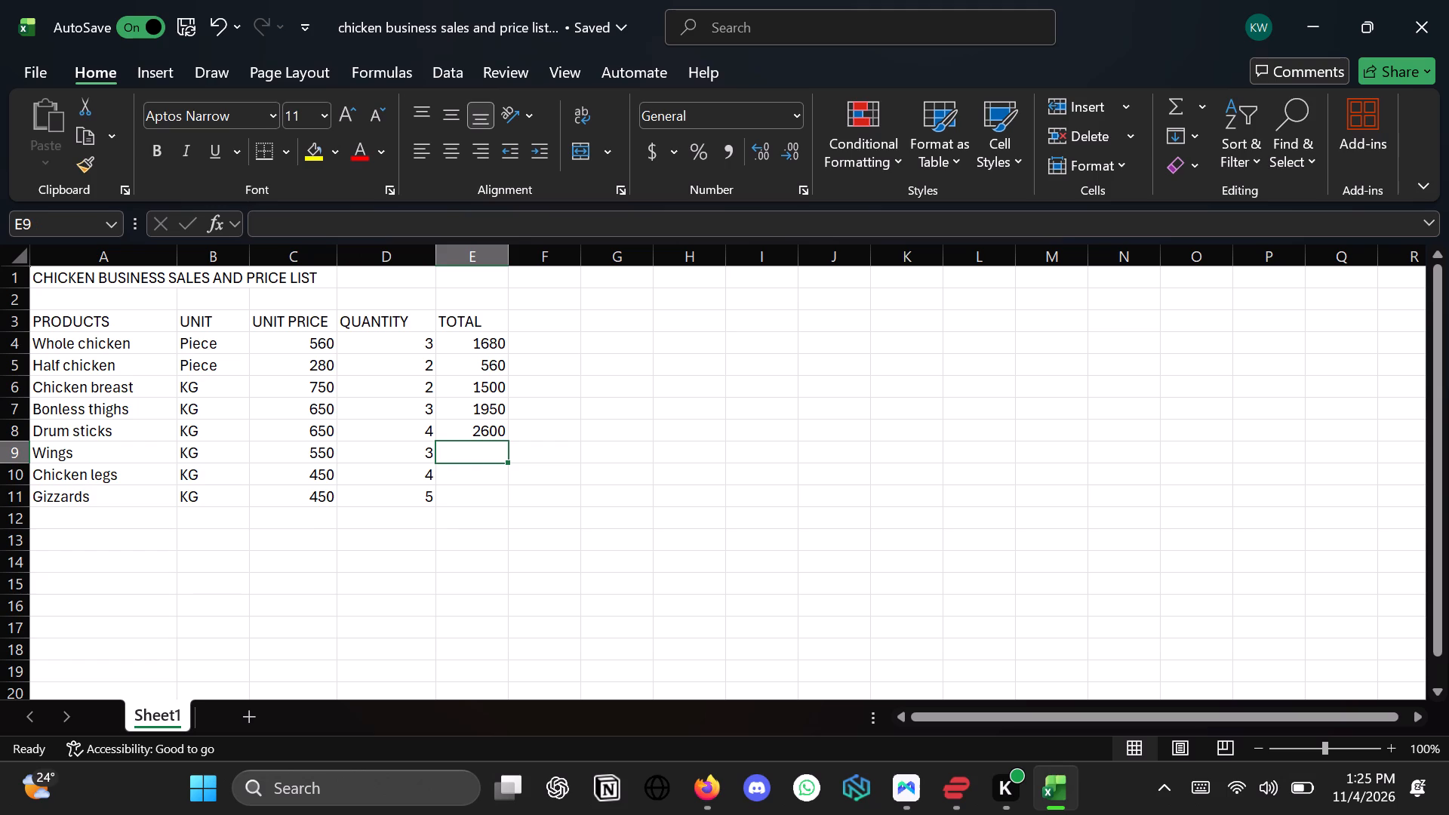
key("equal")
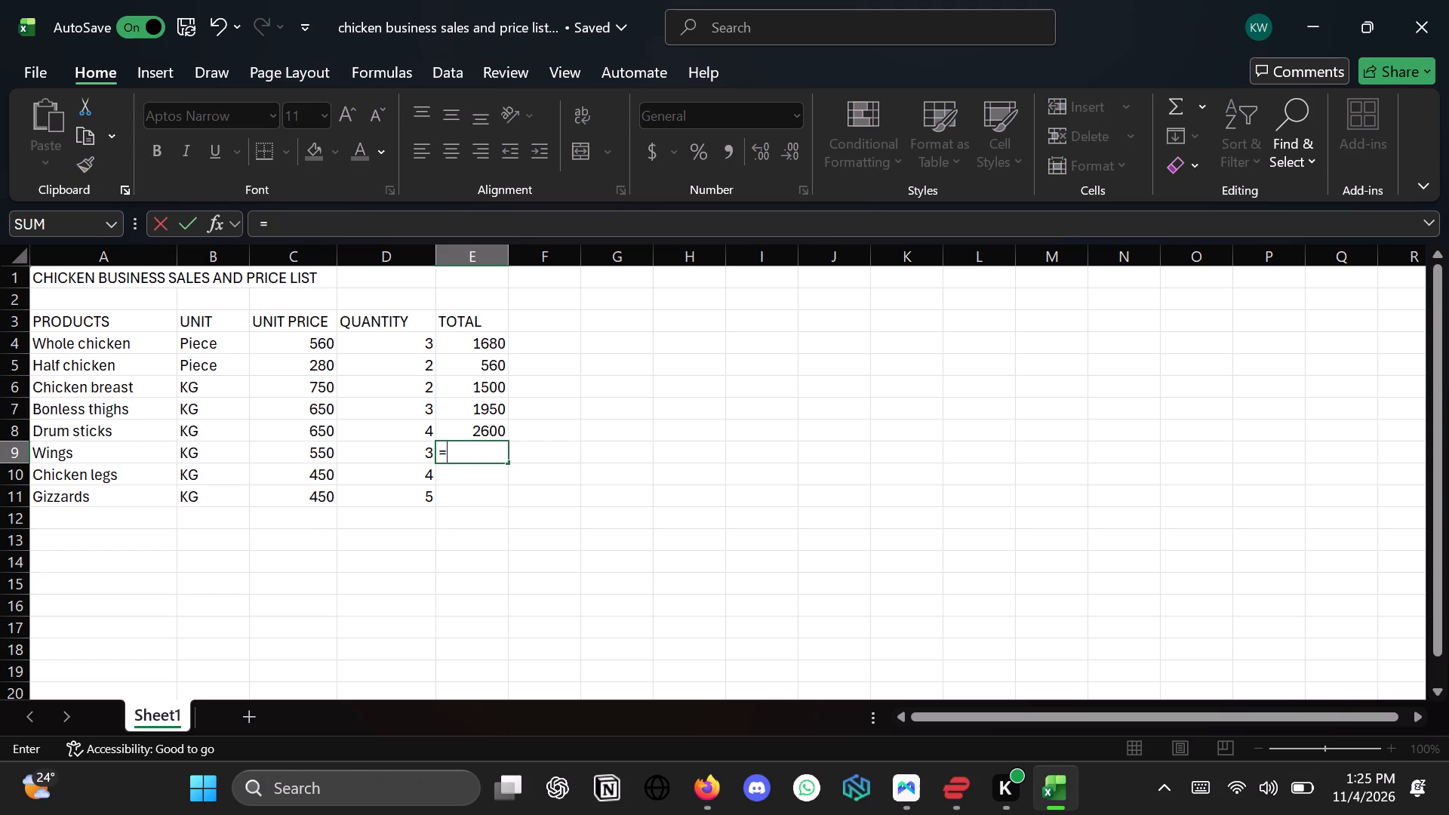
key("c")
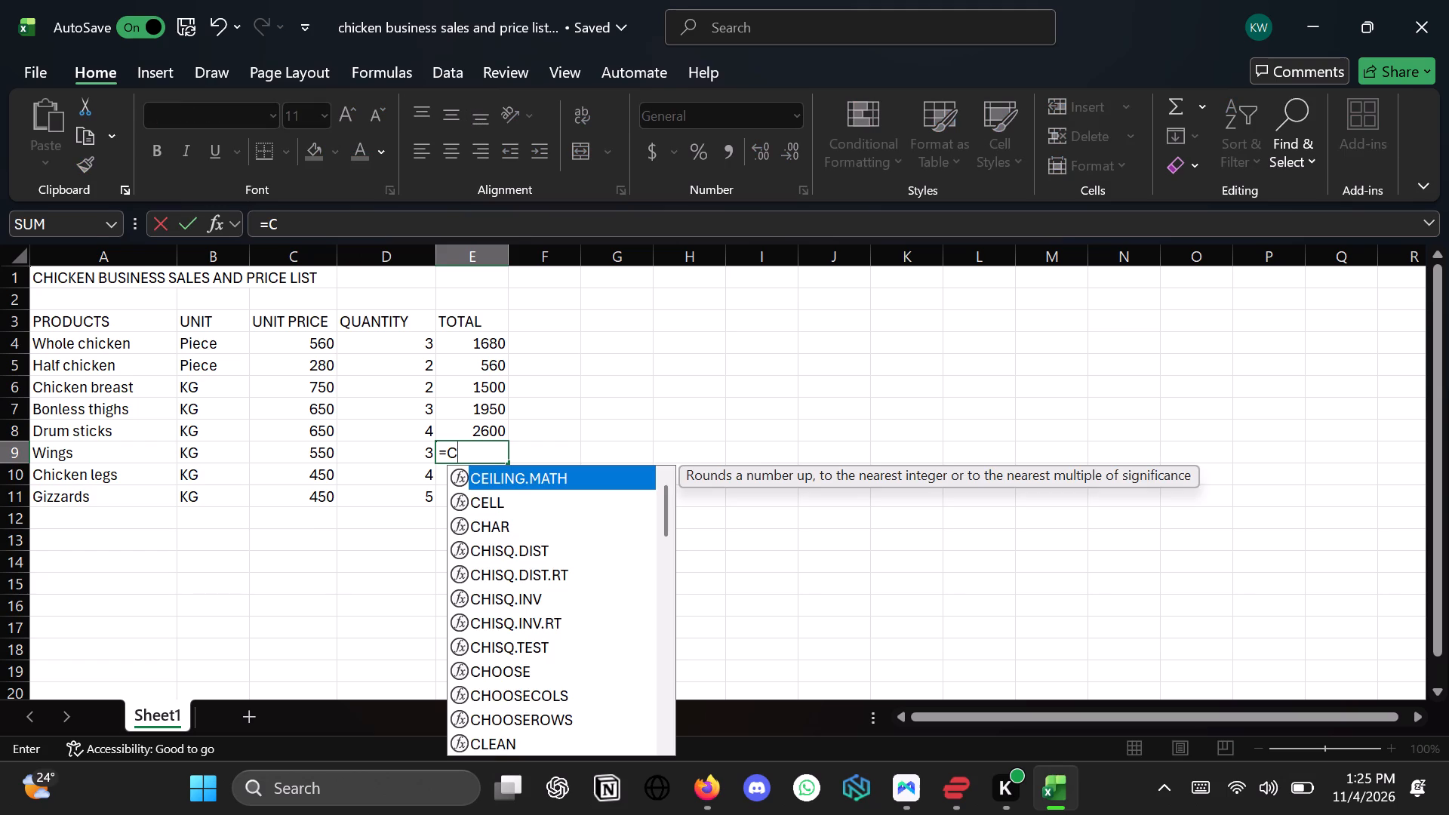
key("9")
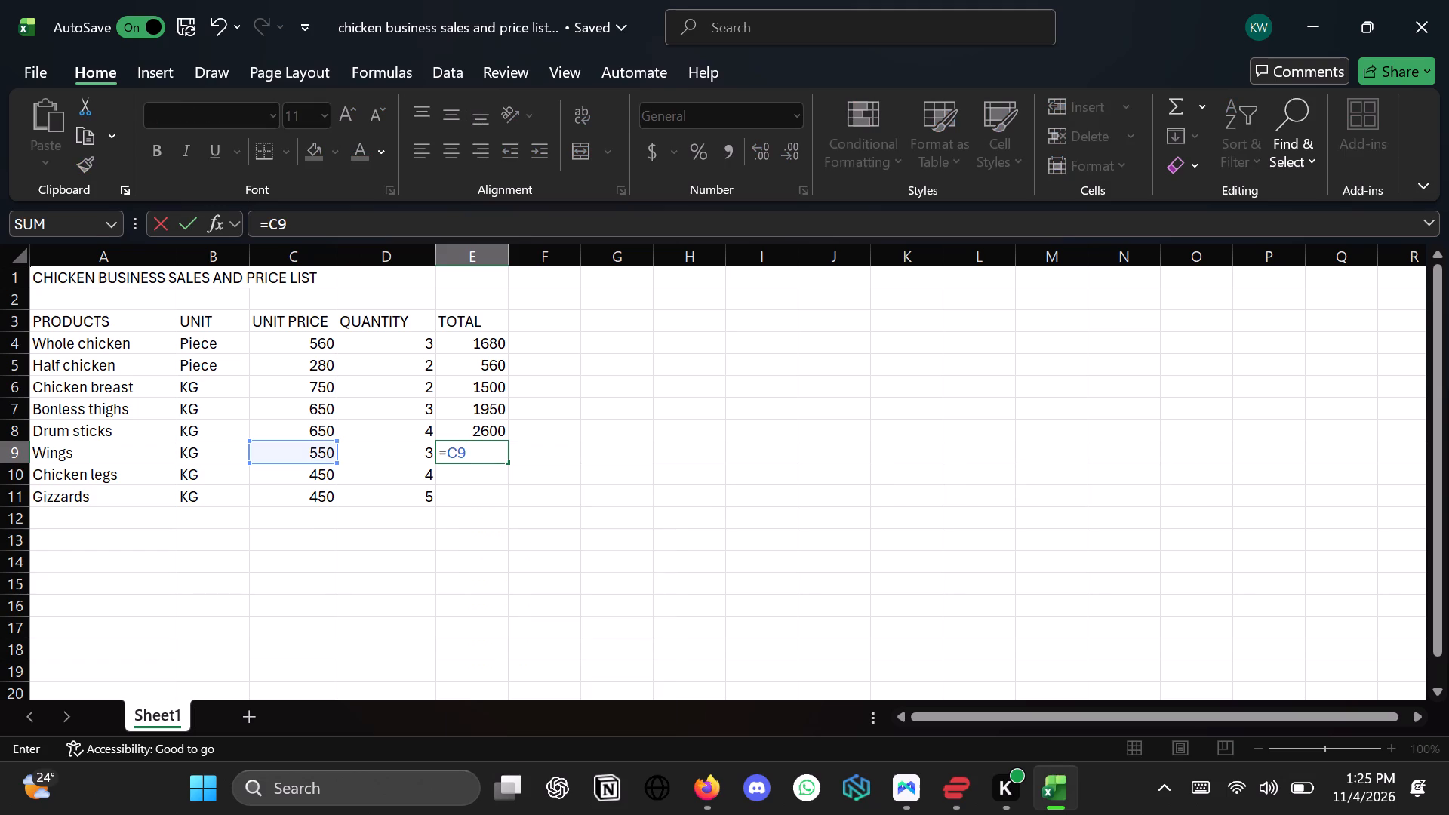
key("shift+asterisk")
type("D9")
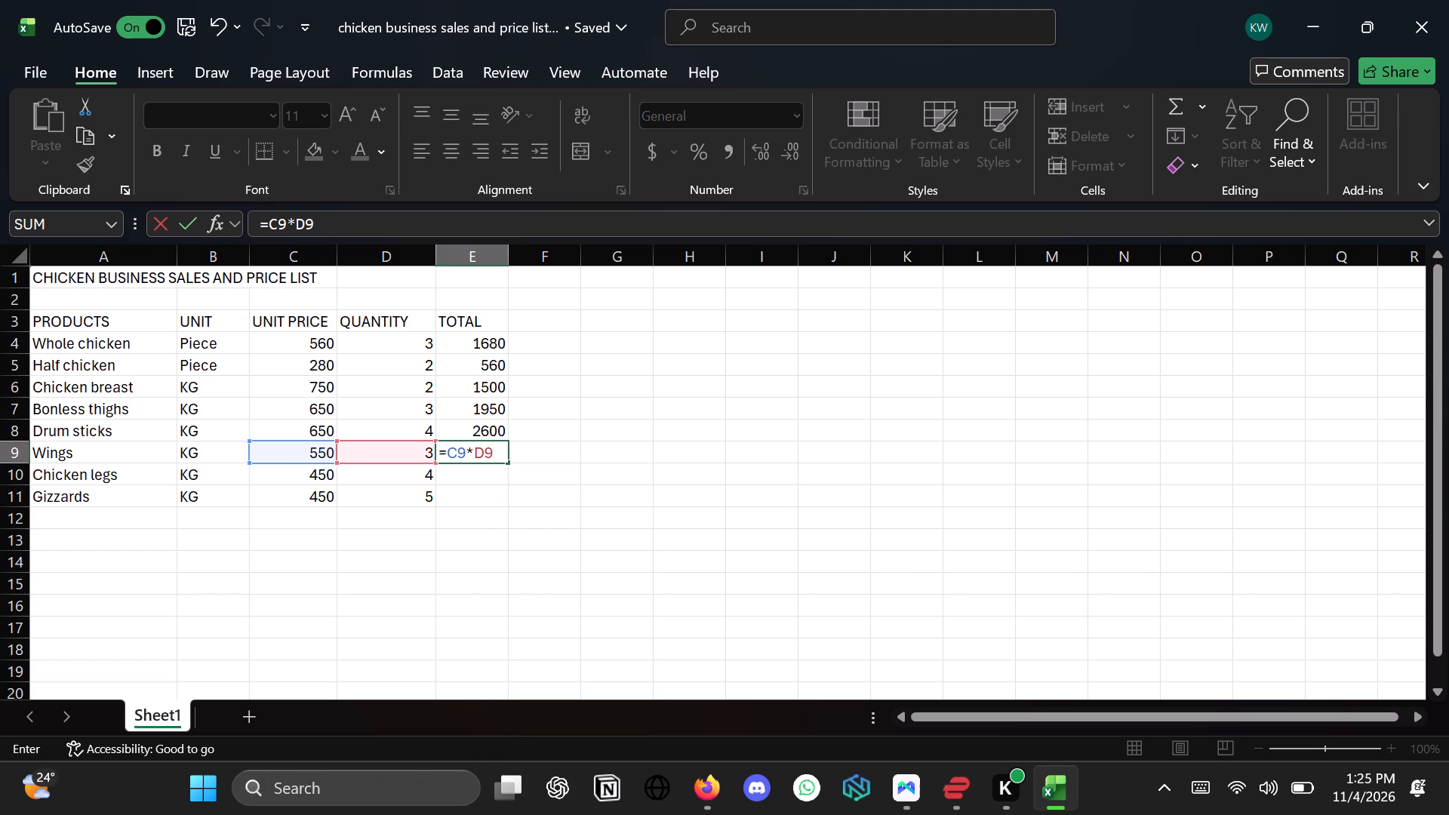
key("Return")
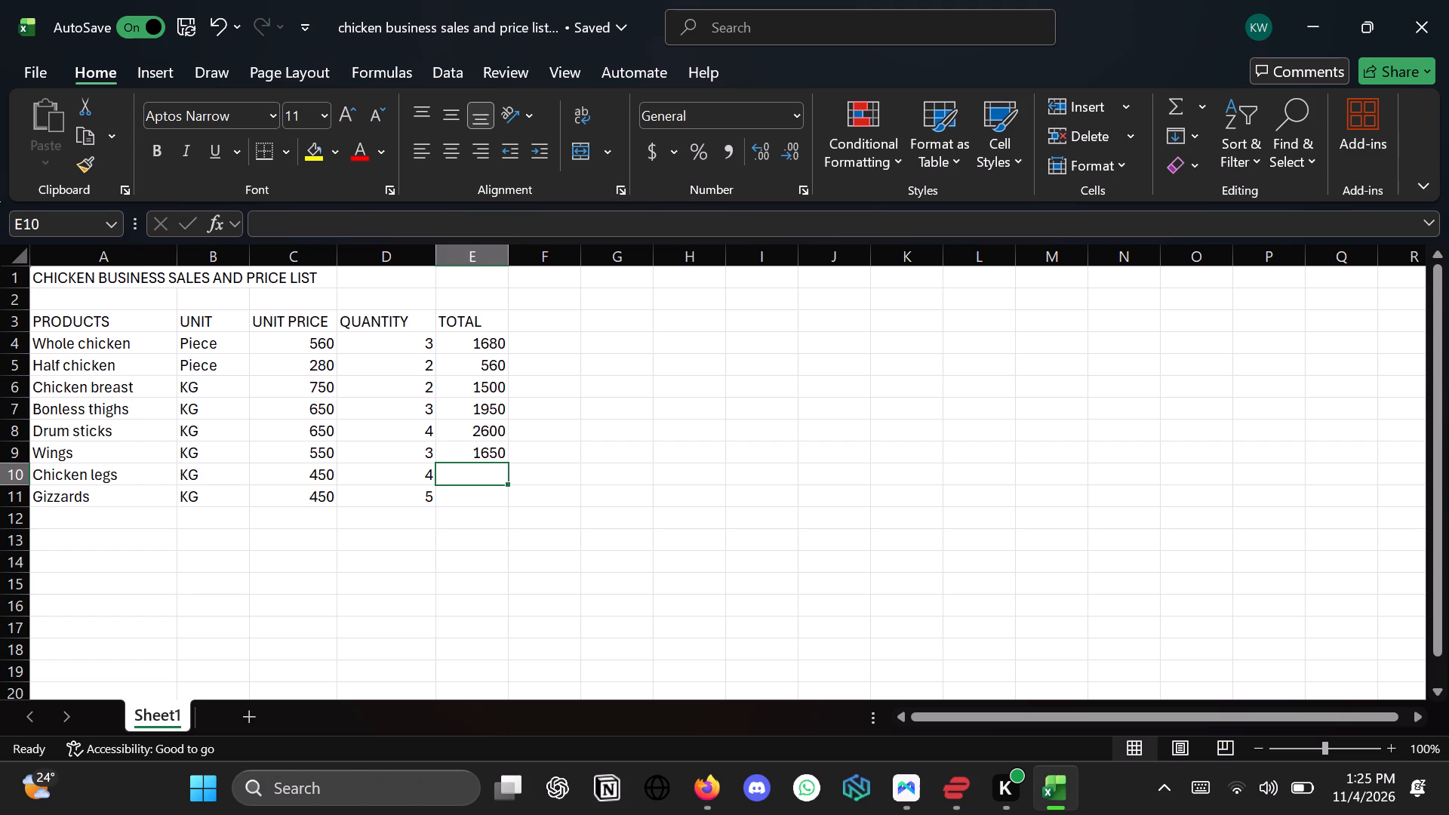
Enter the formula =C10*D10 in E10 to calculate the Chicken legs total.
key("equal")
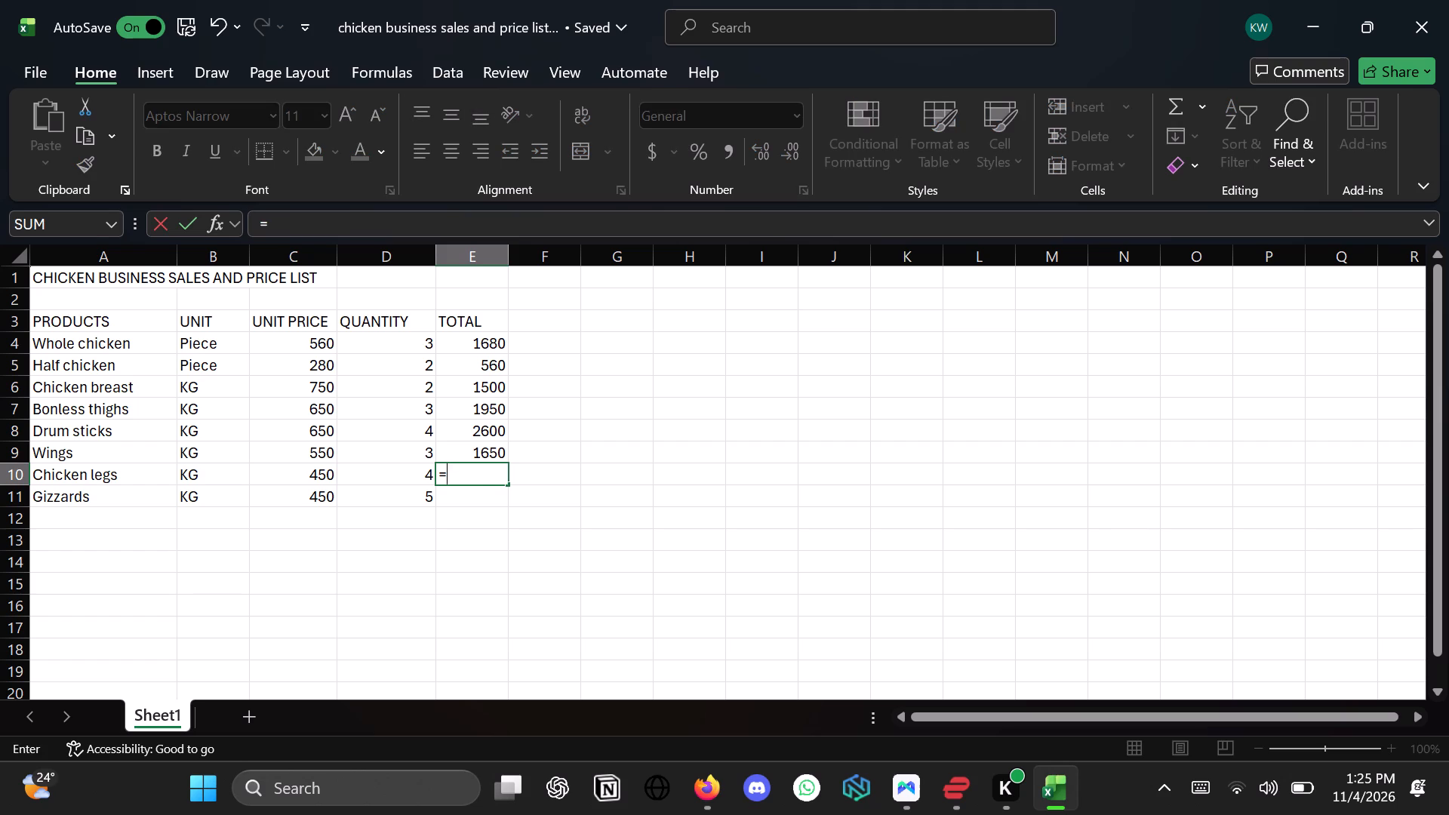
key("c")
key("1")
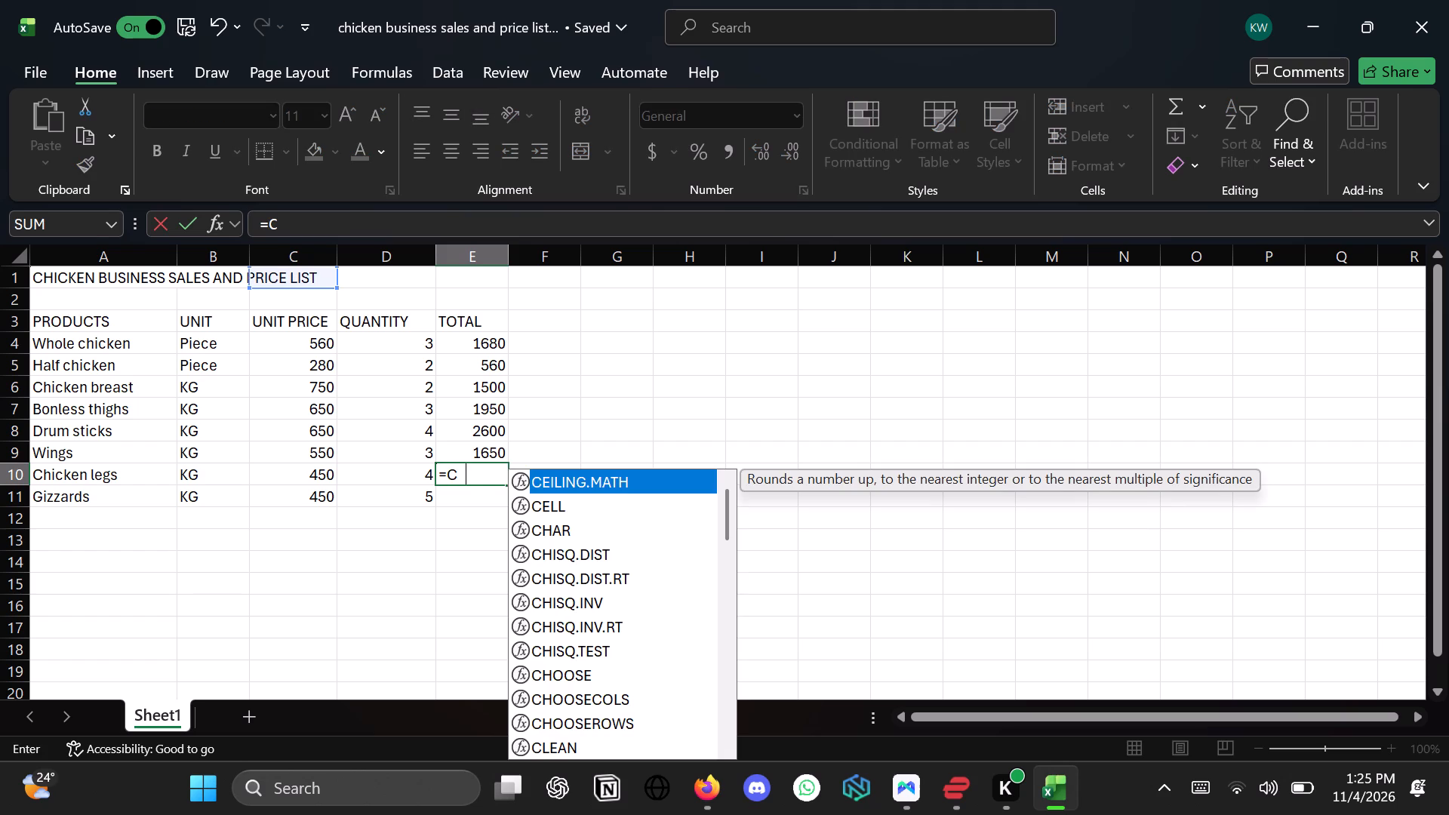
key("0")
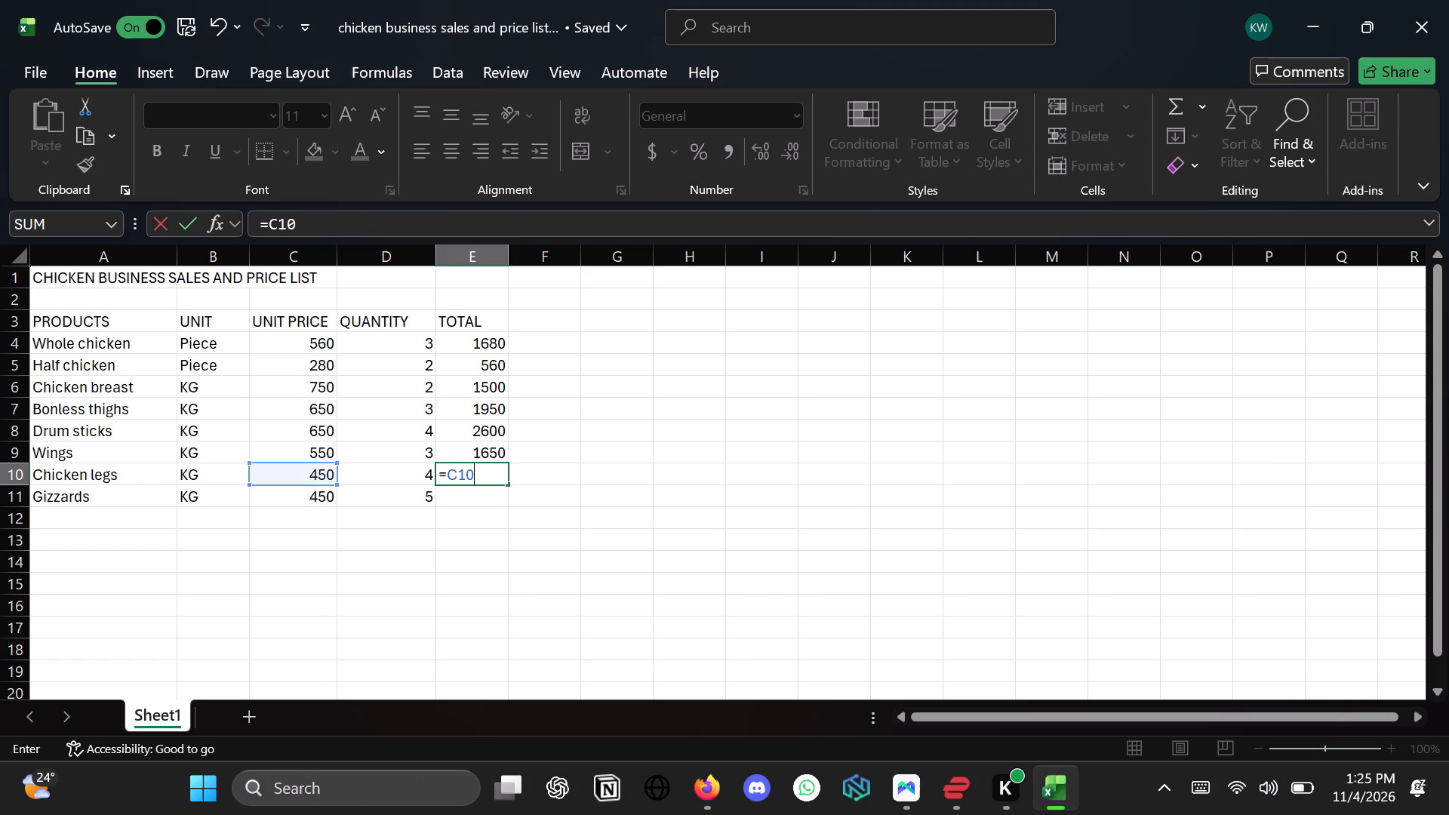
key("shift+asterisk")
type("D10")
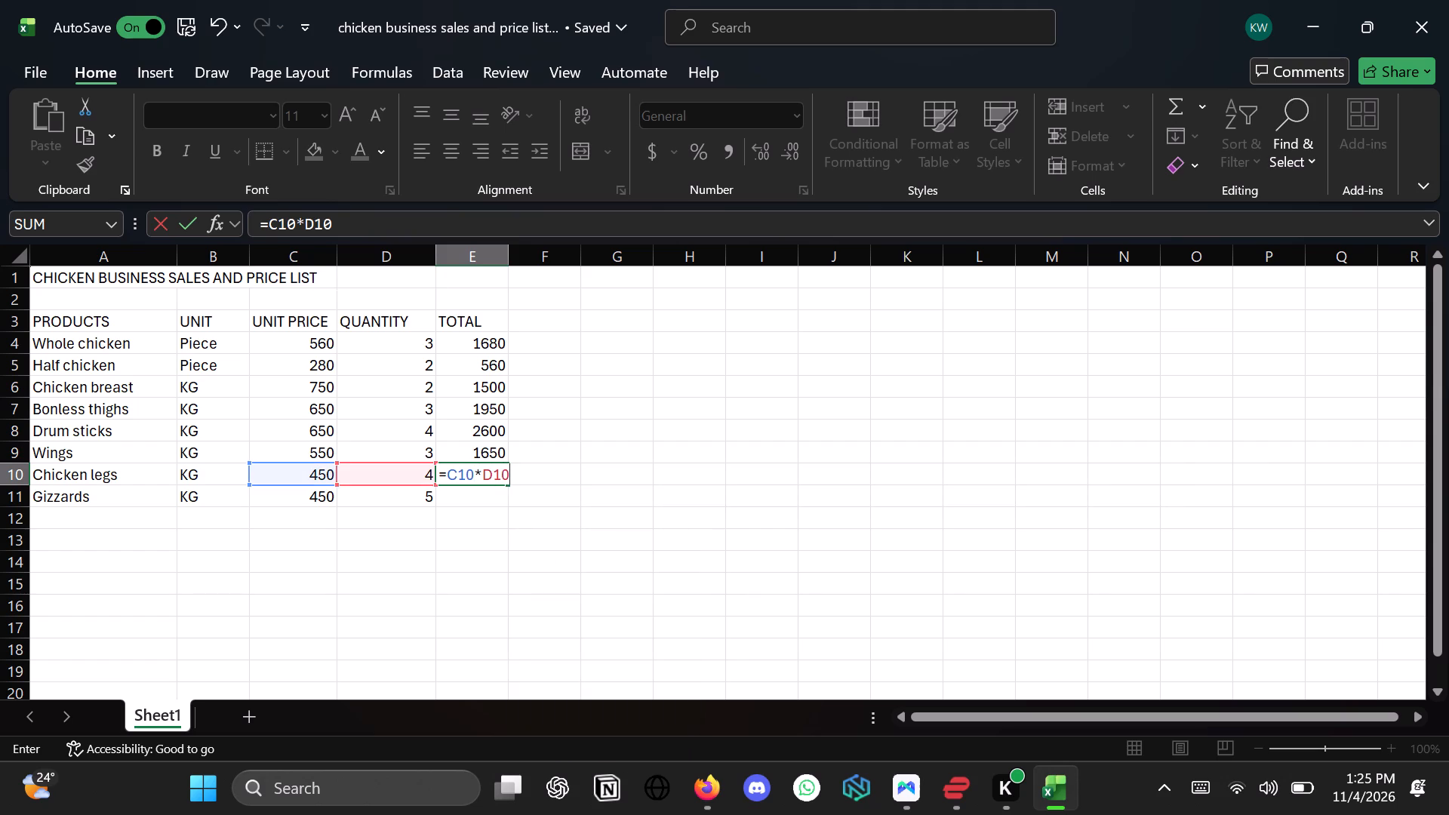
key("Return")
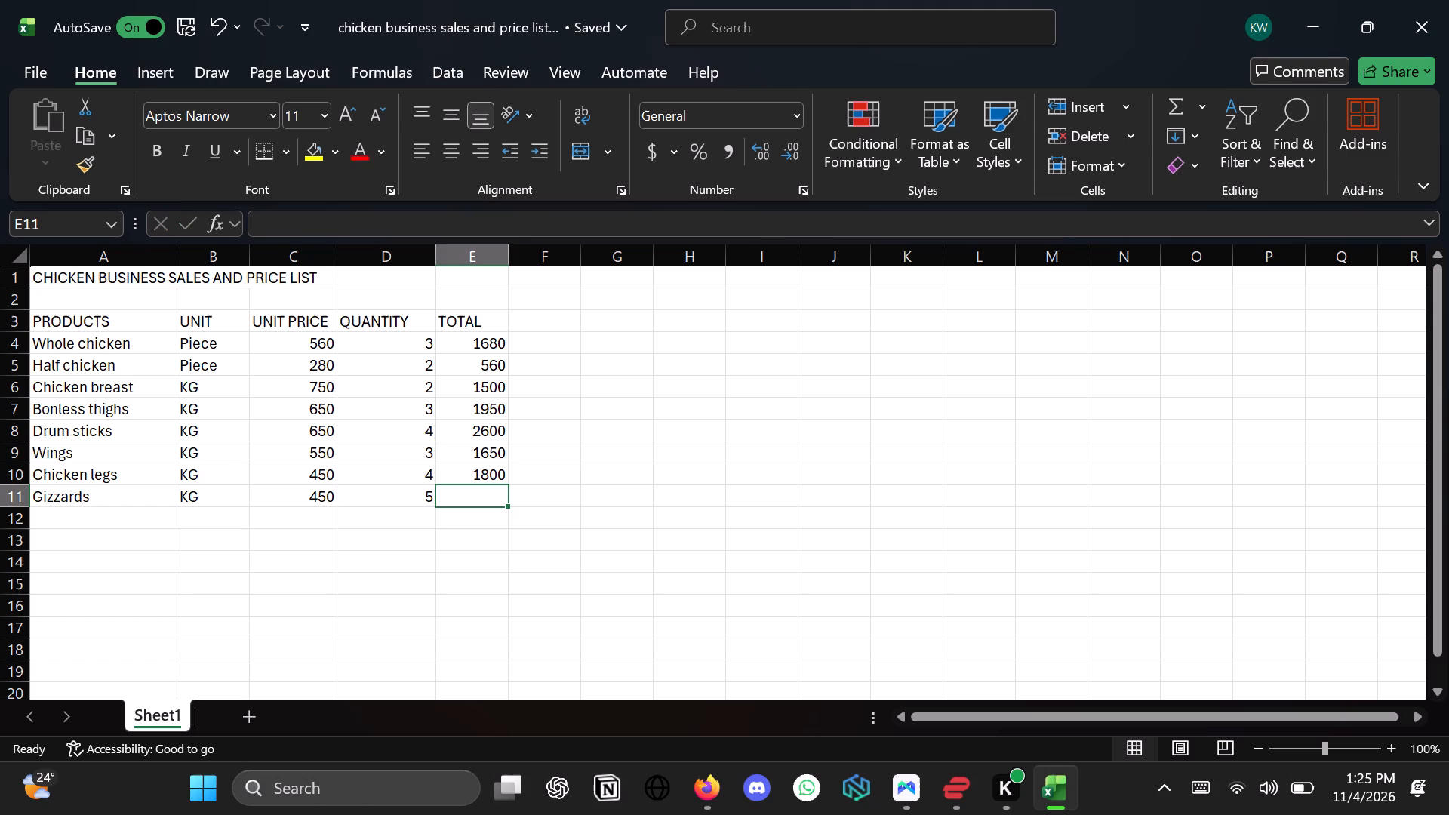
Enter the formula =C11*D11 in E11 to calculate the Gizzards total.
key("equal")
type("C11")
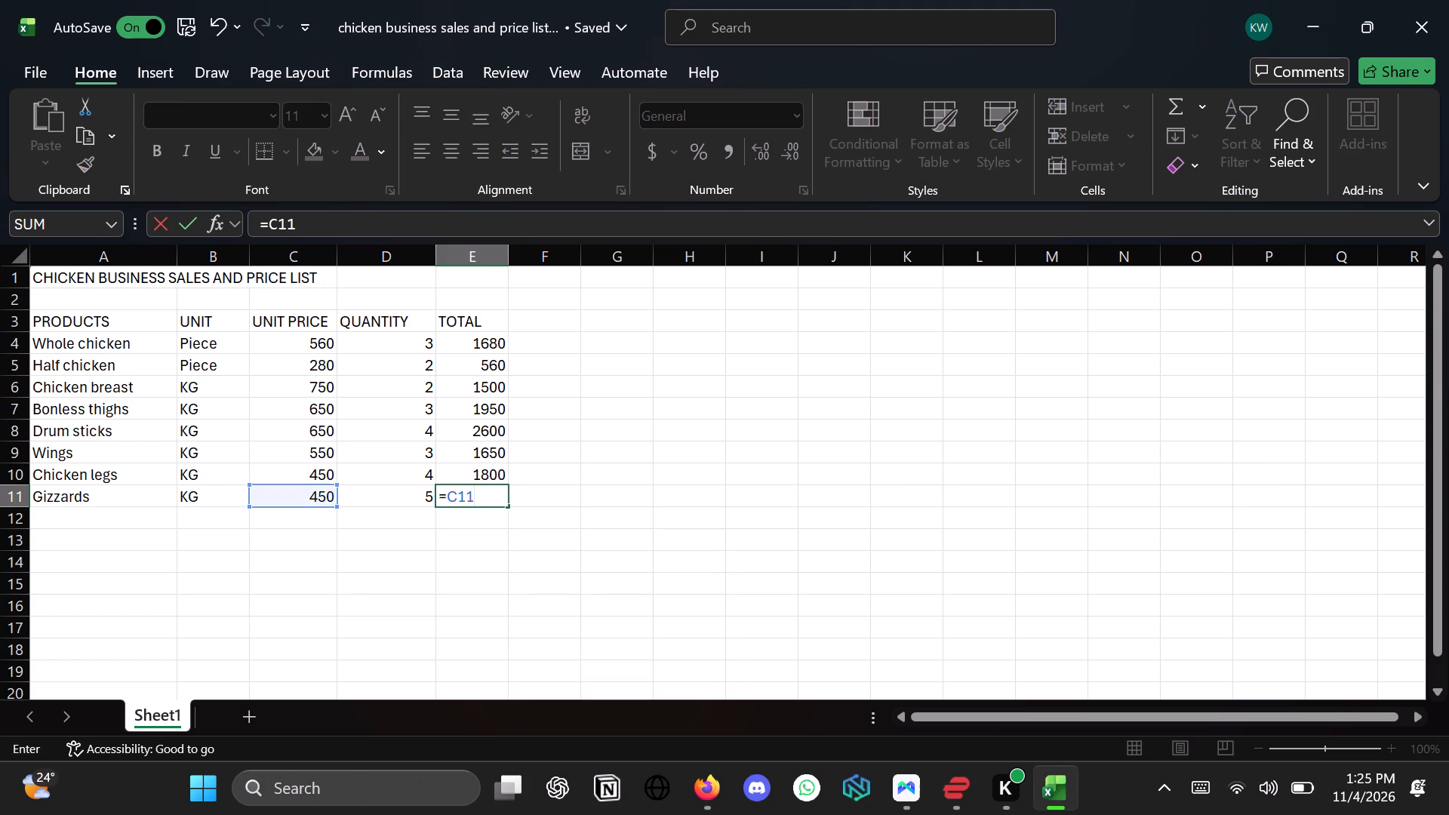
key("shift+asterisk")
type("D11")
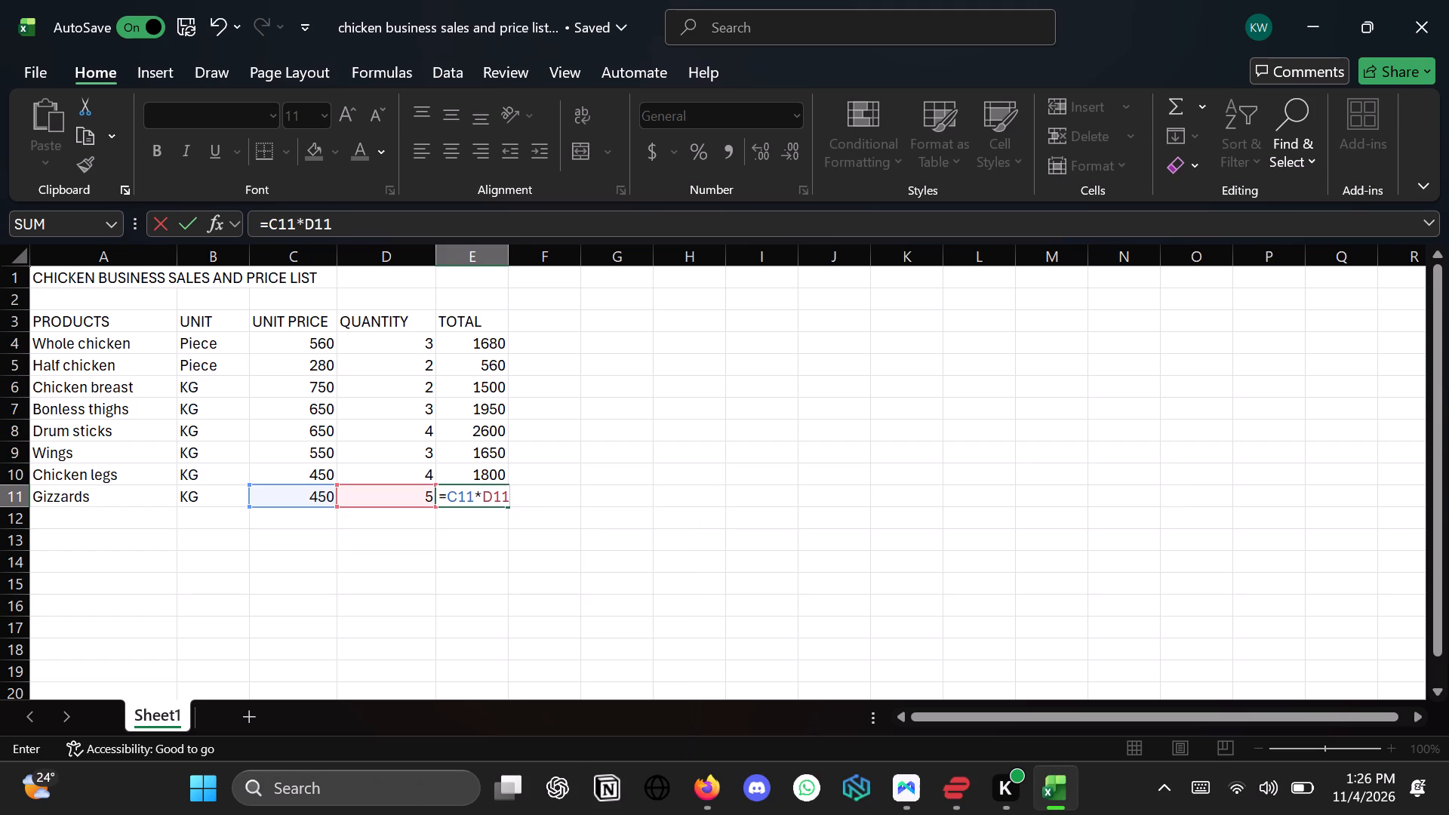
key("Return")
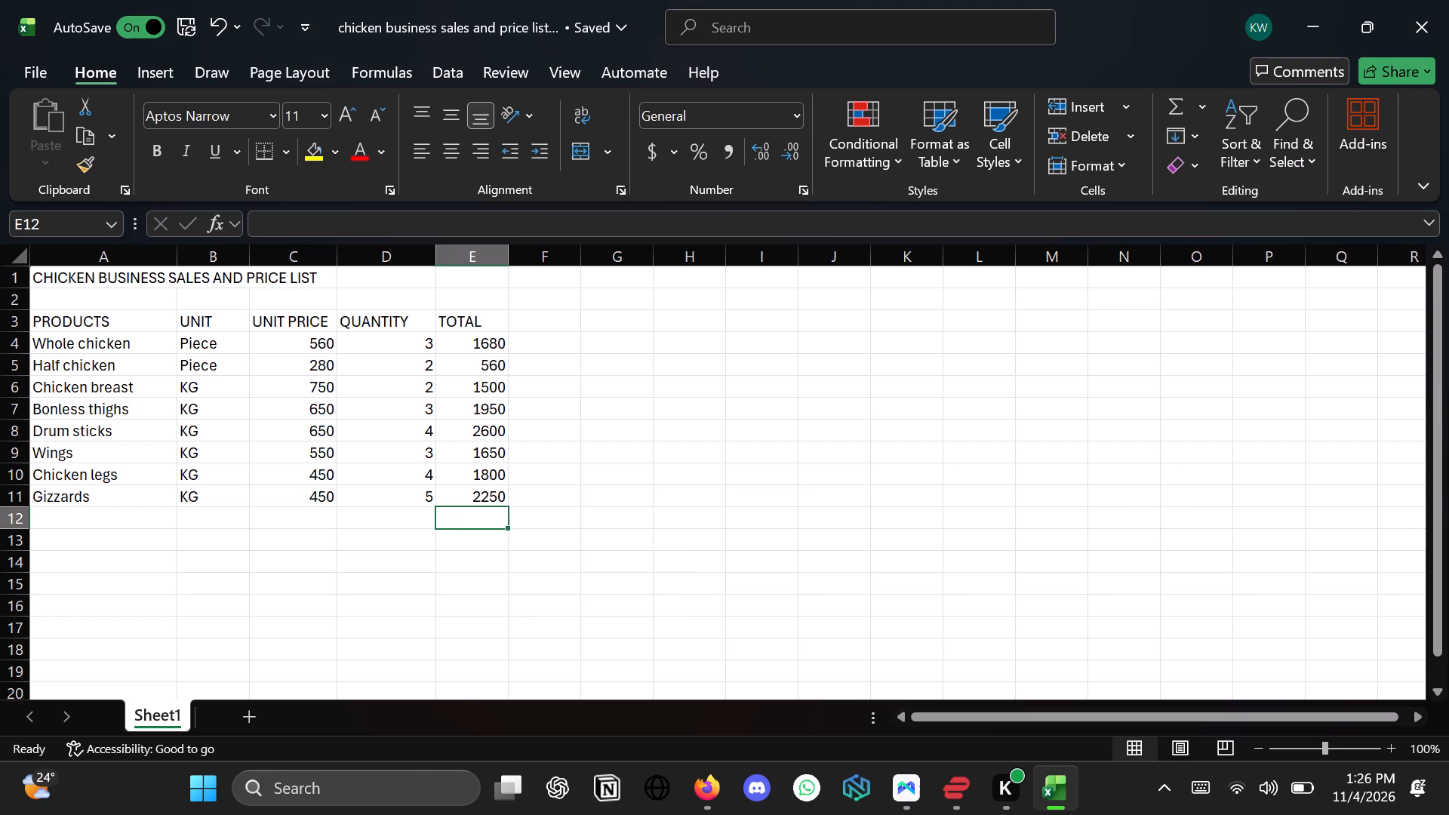
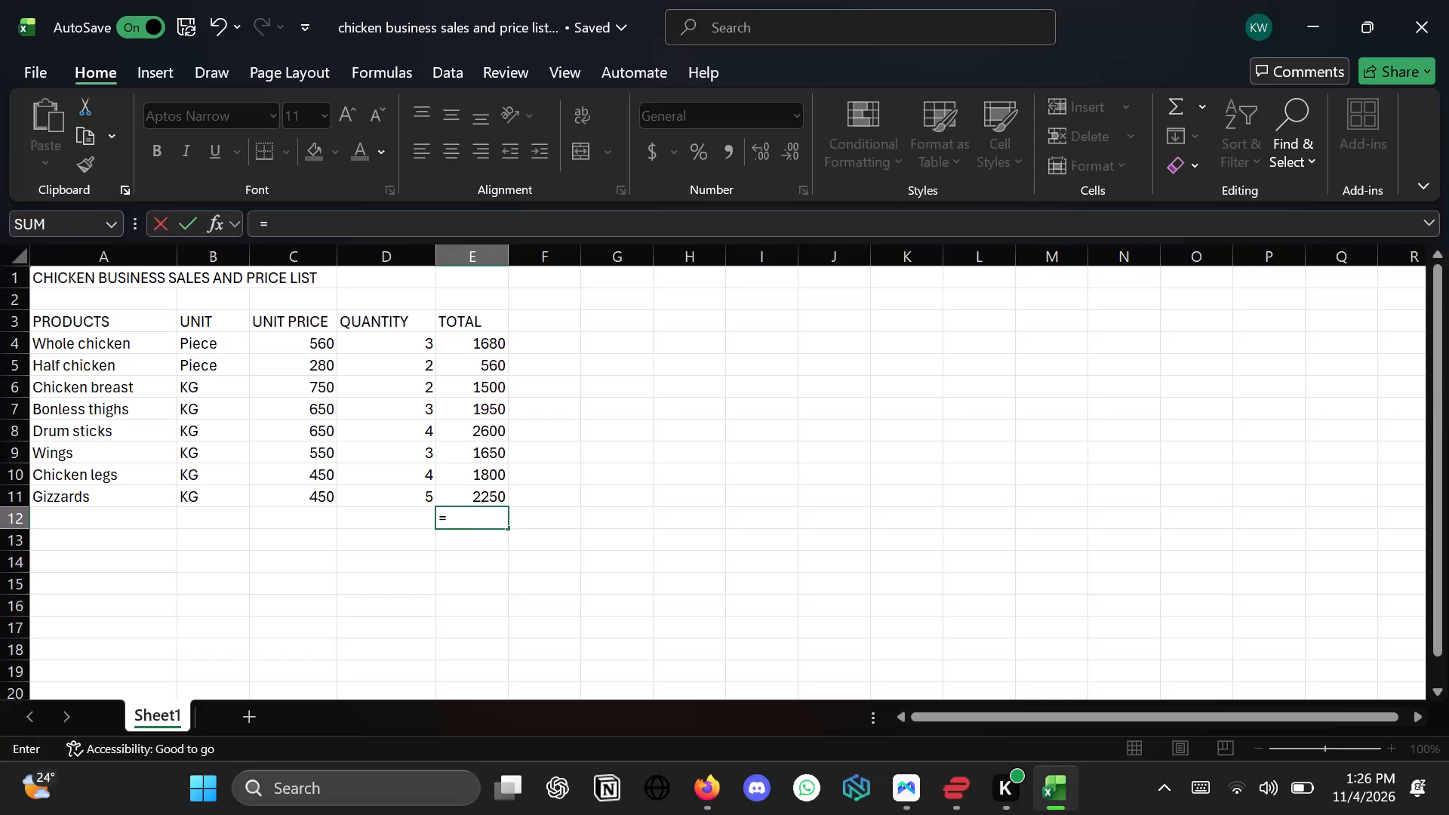
Enter the formula =SUM(E4:E11) in E12 to add up the totals of all the chicken products.
key("s")
type("UM")
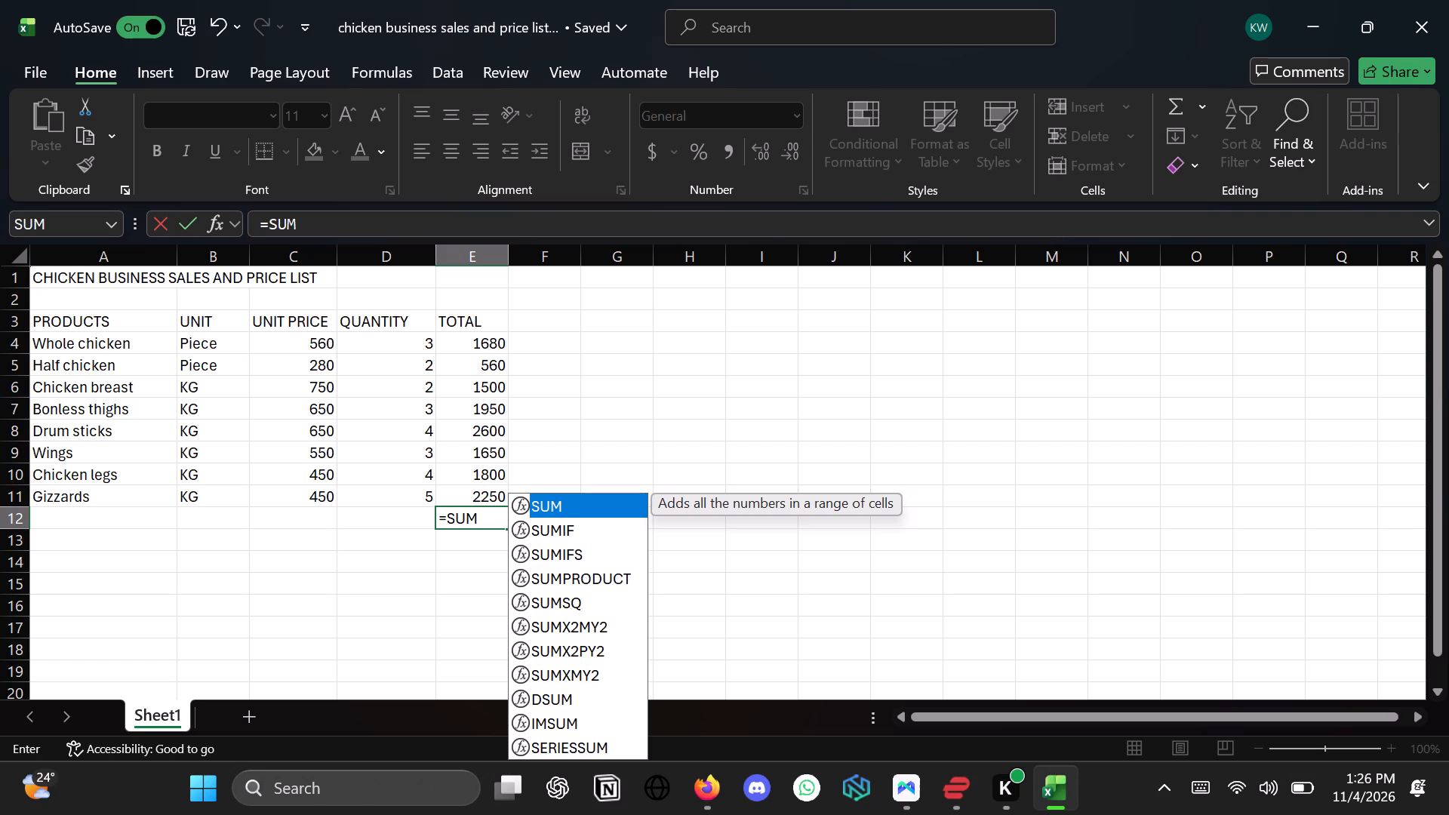
key("9")
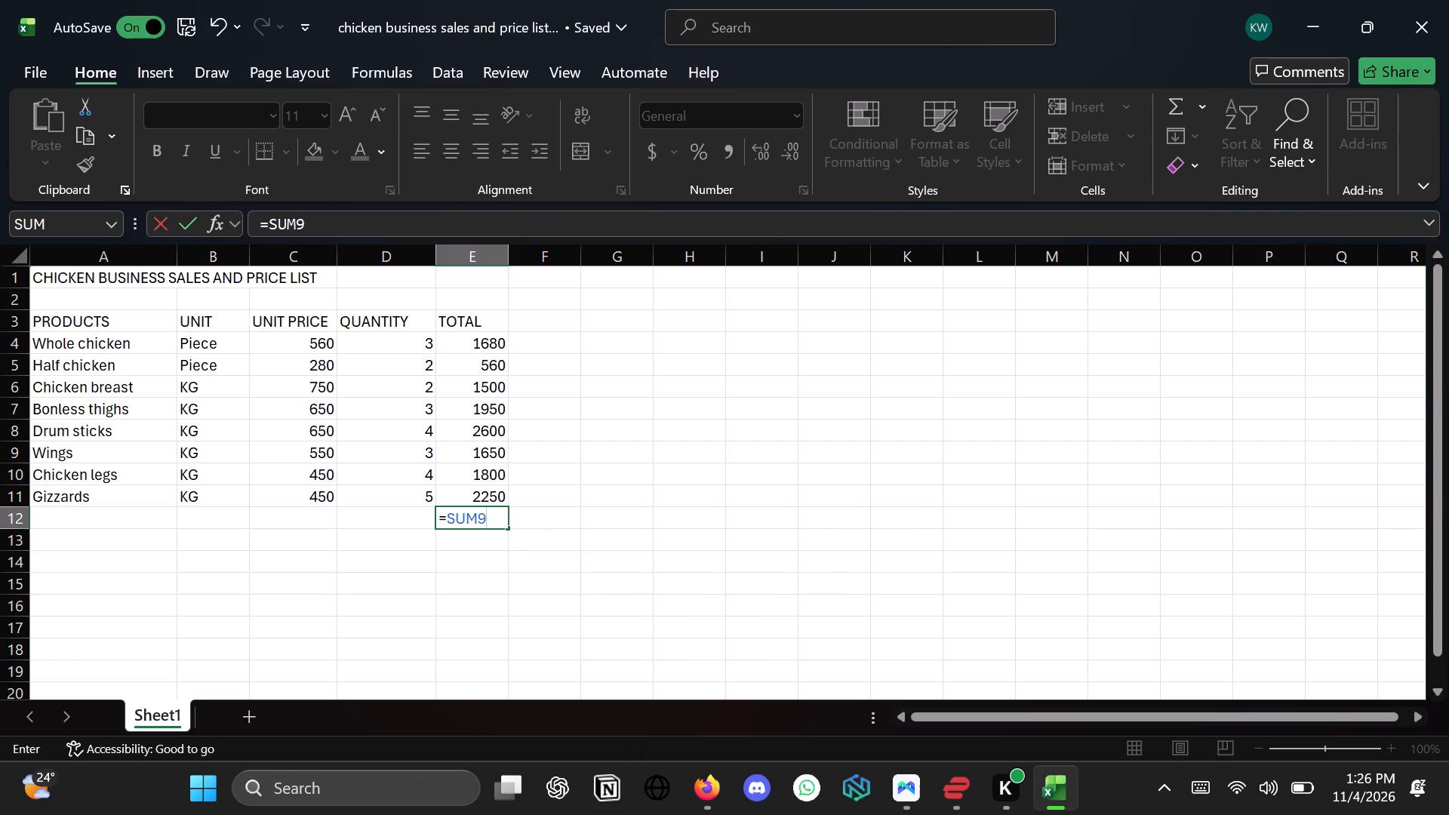
key("BackSpace")
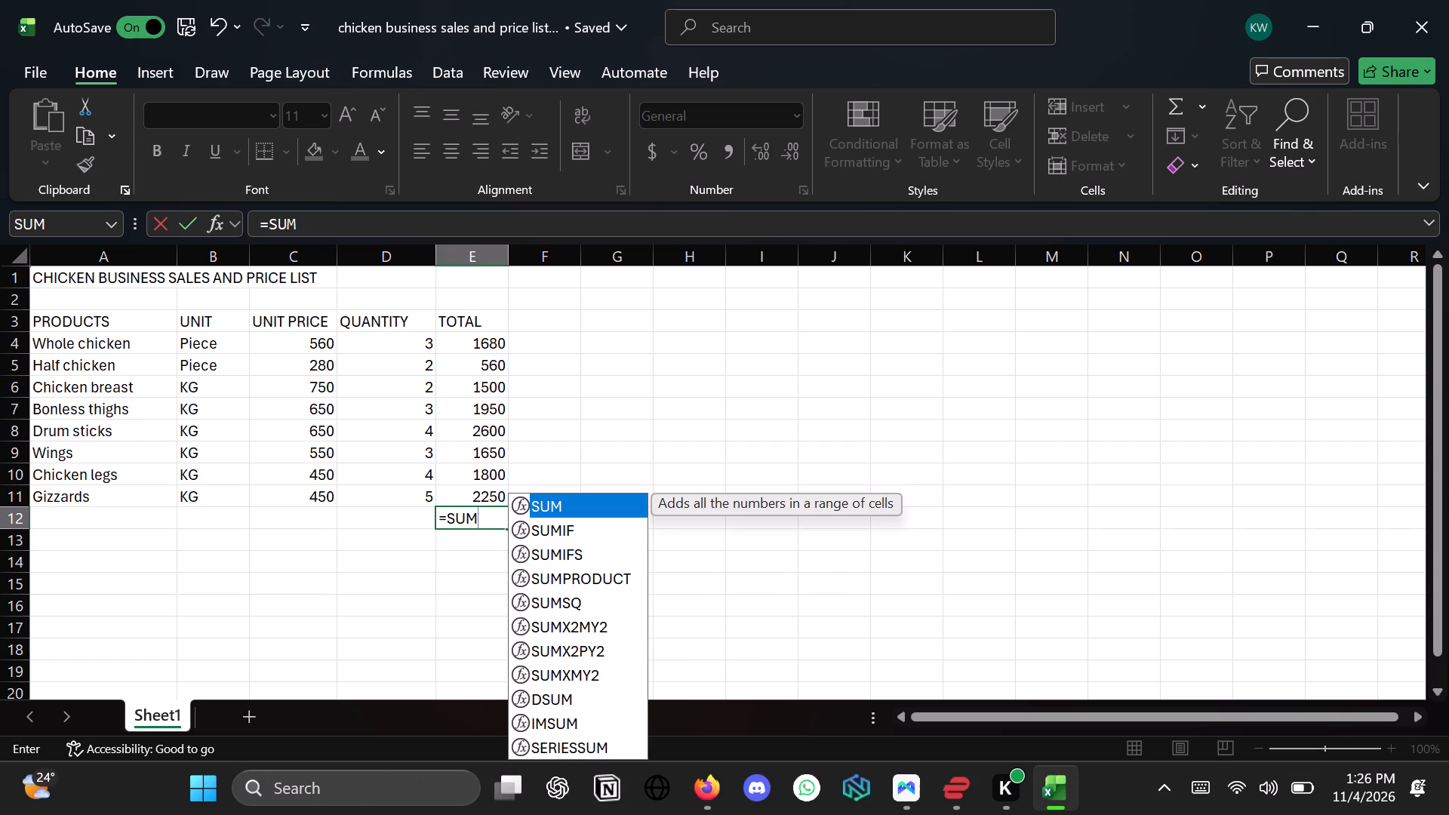
key("shift+parenleft")
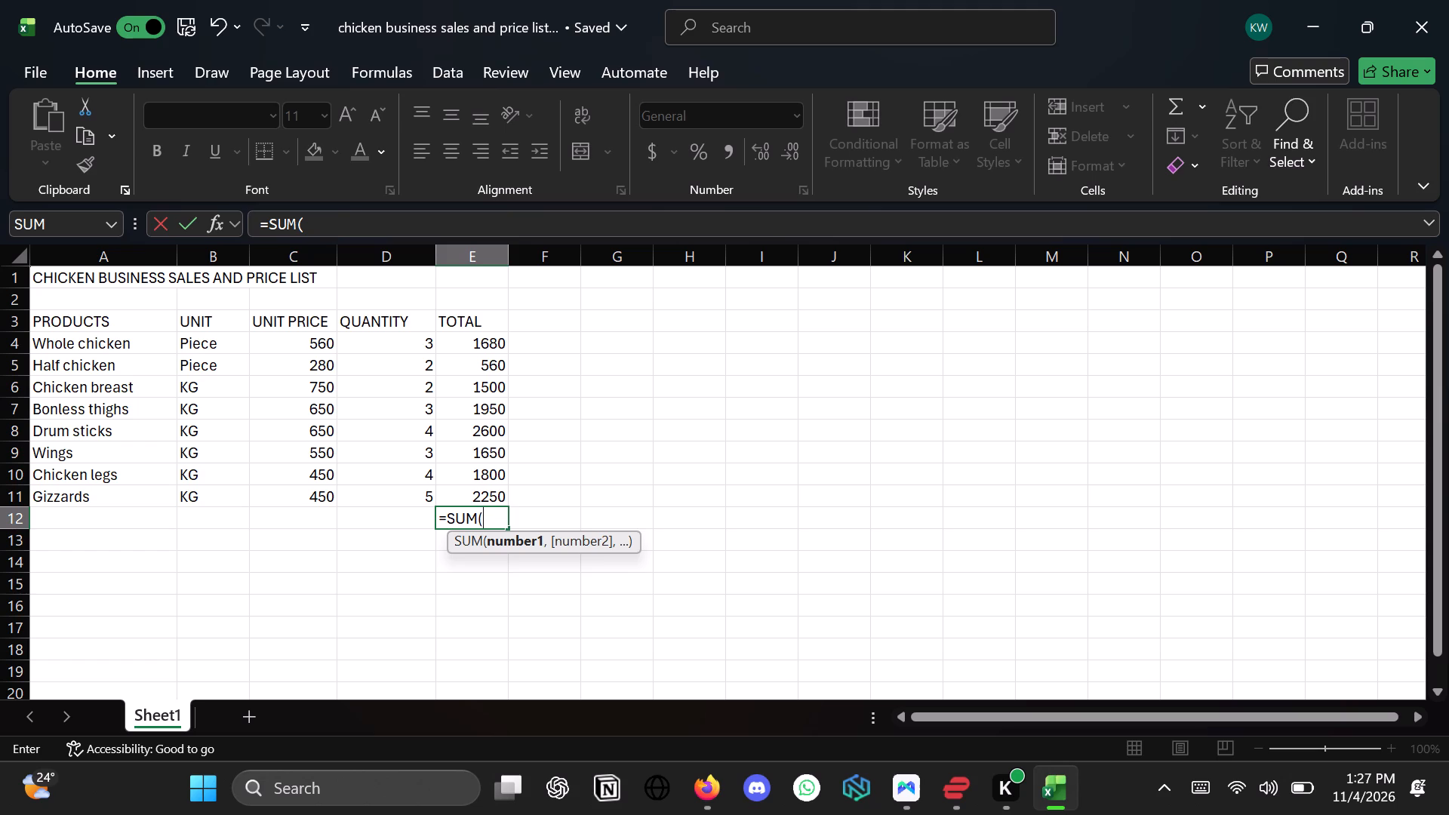
key("e")
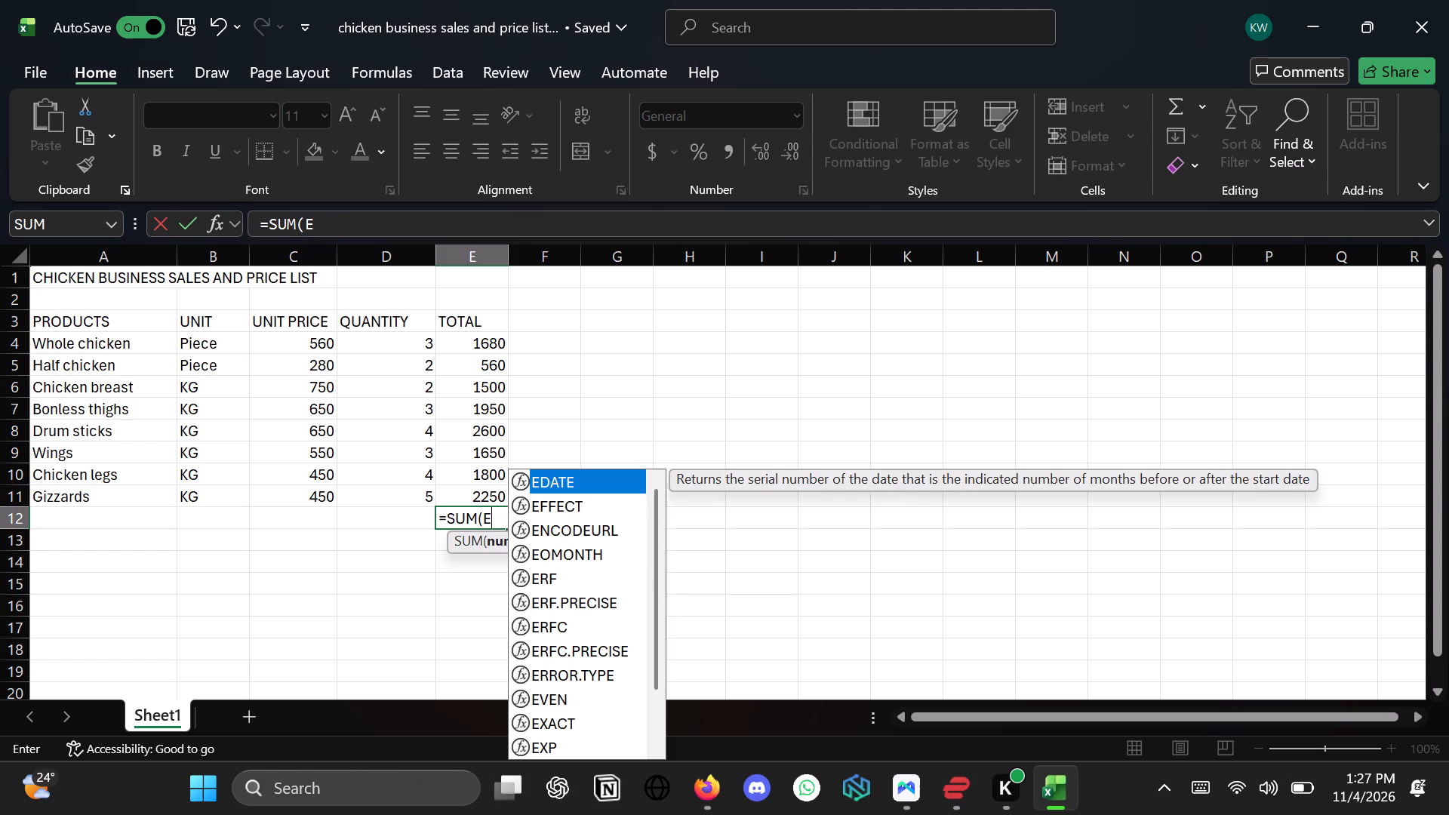
key("4")
key("semicolon")
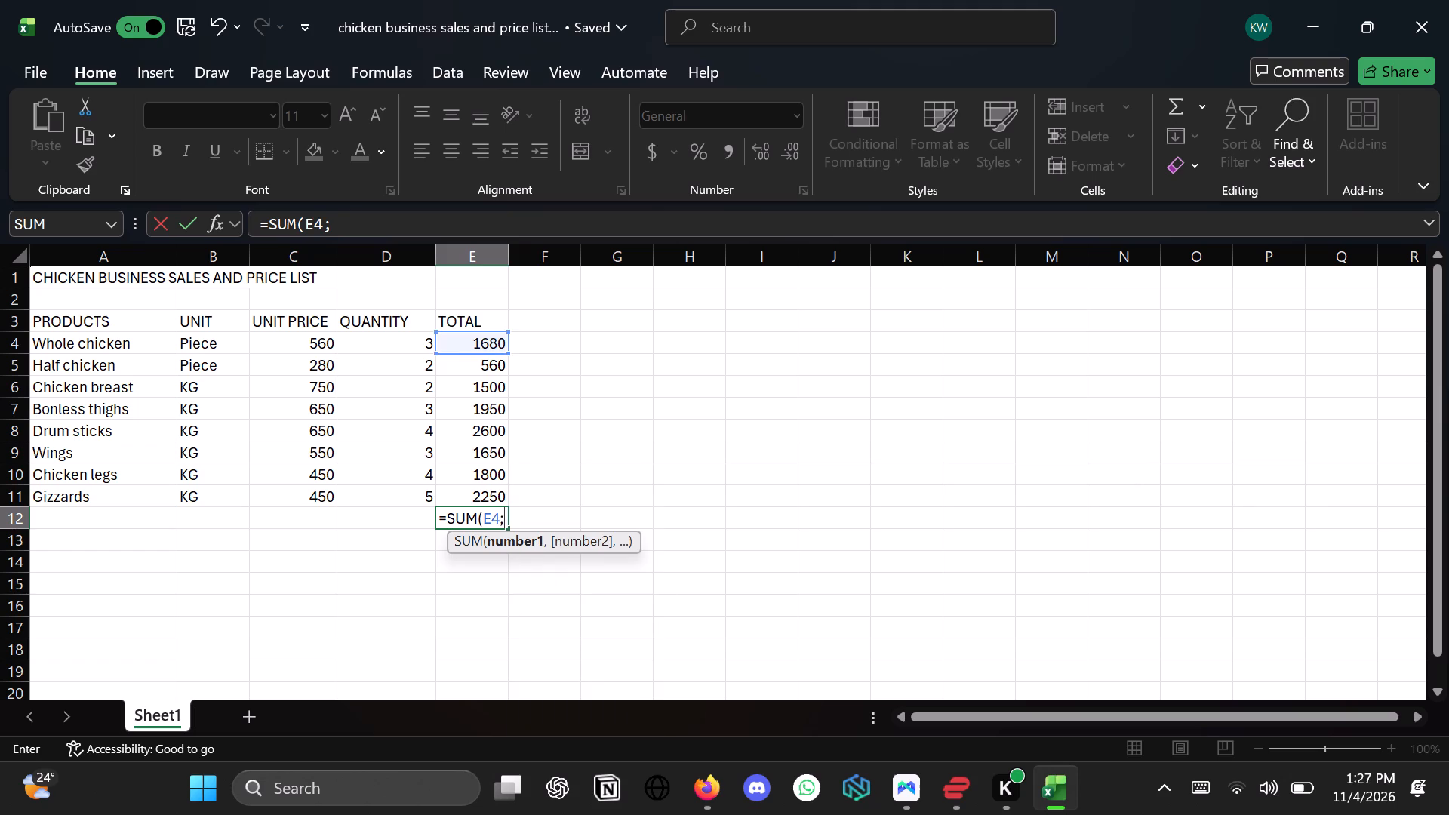
key("BackSpace")
key("shift+colon")
key("e")
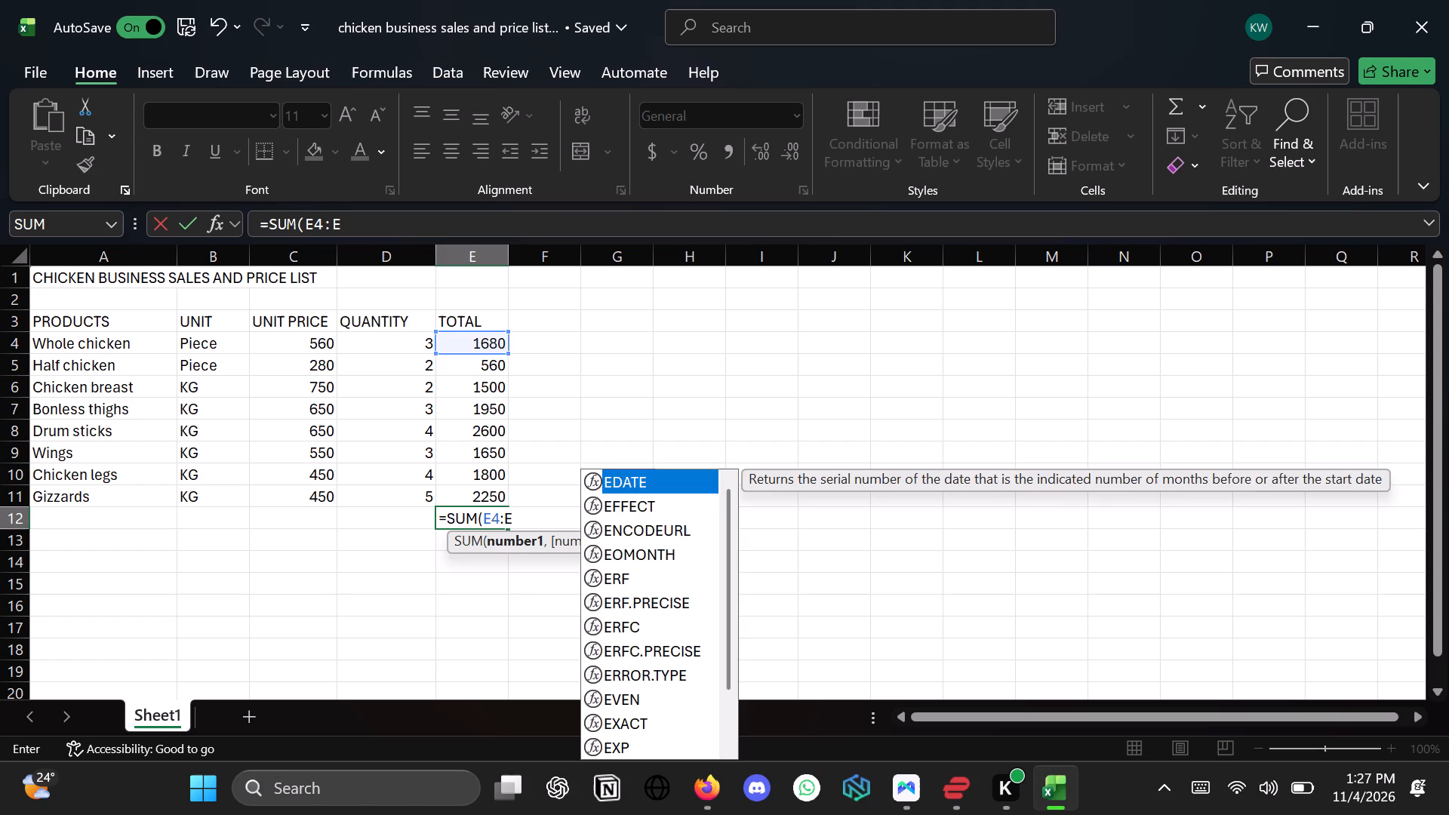
type("11")
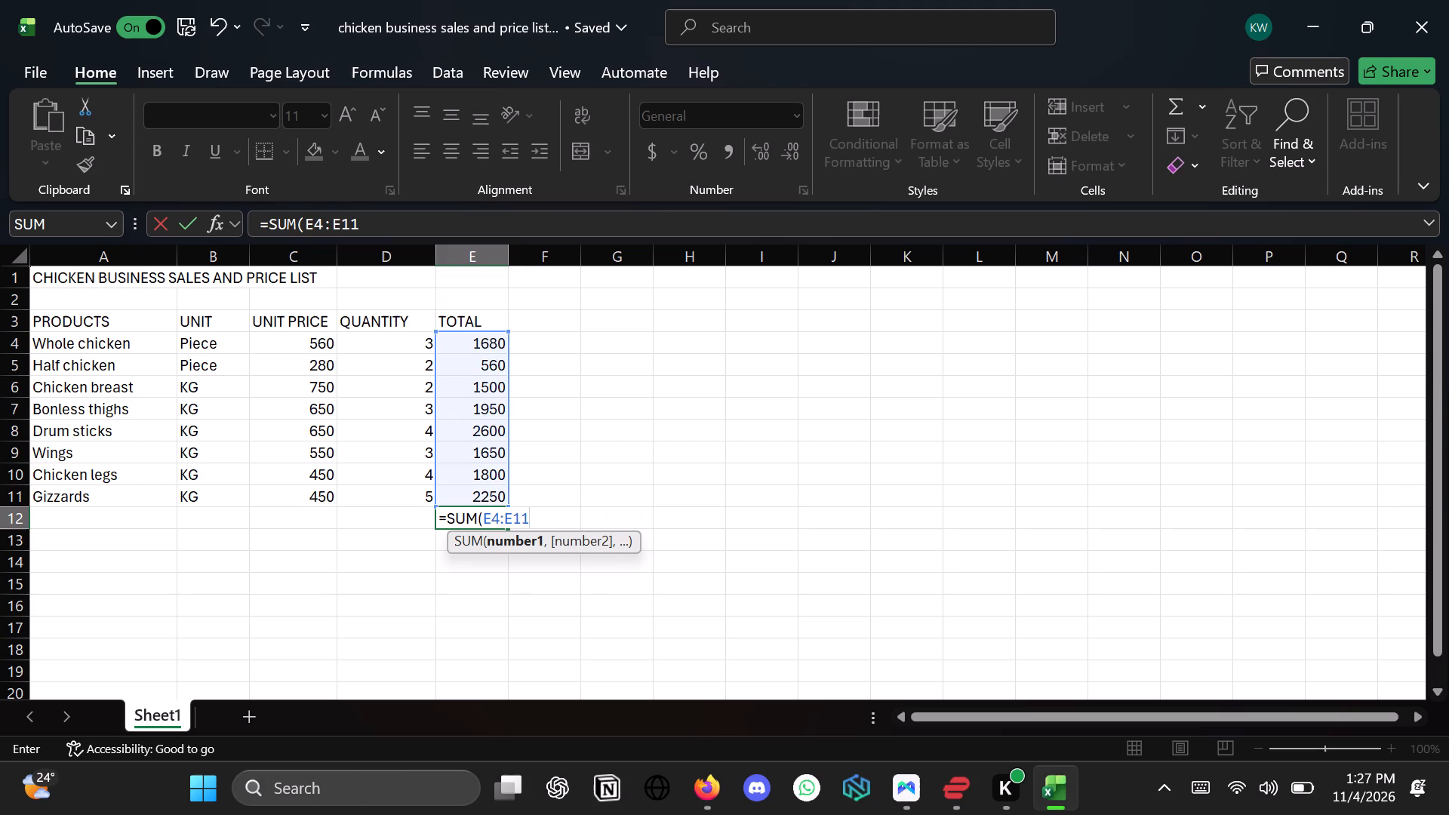
key("shift+parenright")
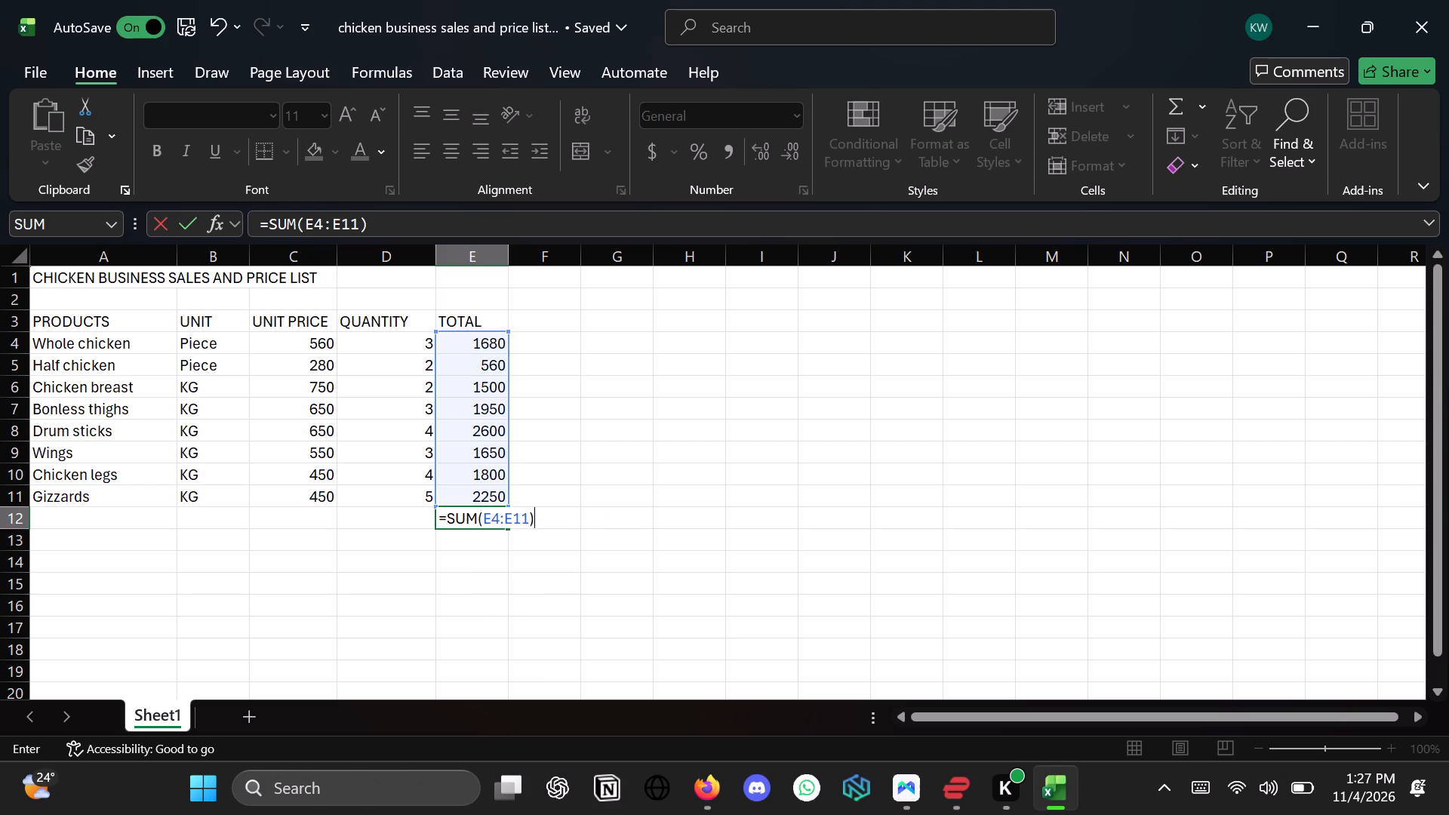
key("Return")
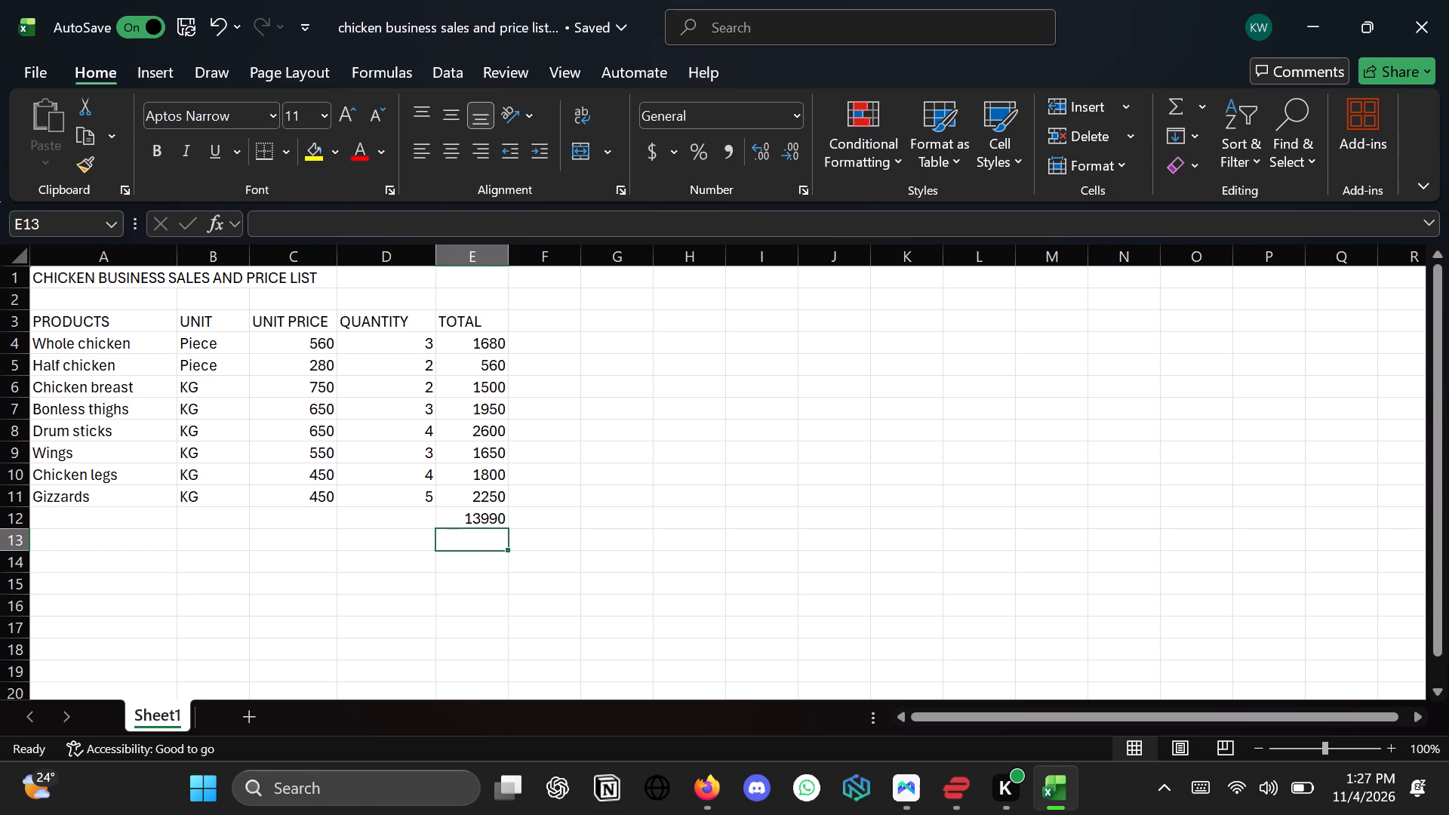
Label the grand total row by entering SUM in A12.
left_click(386, 524)
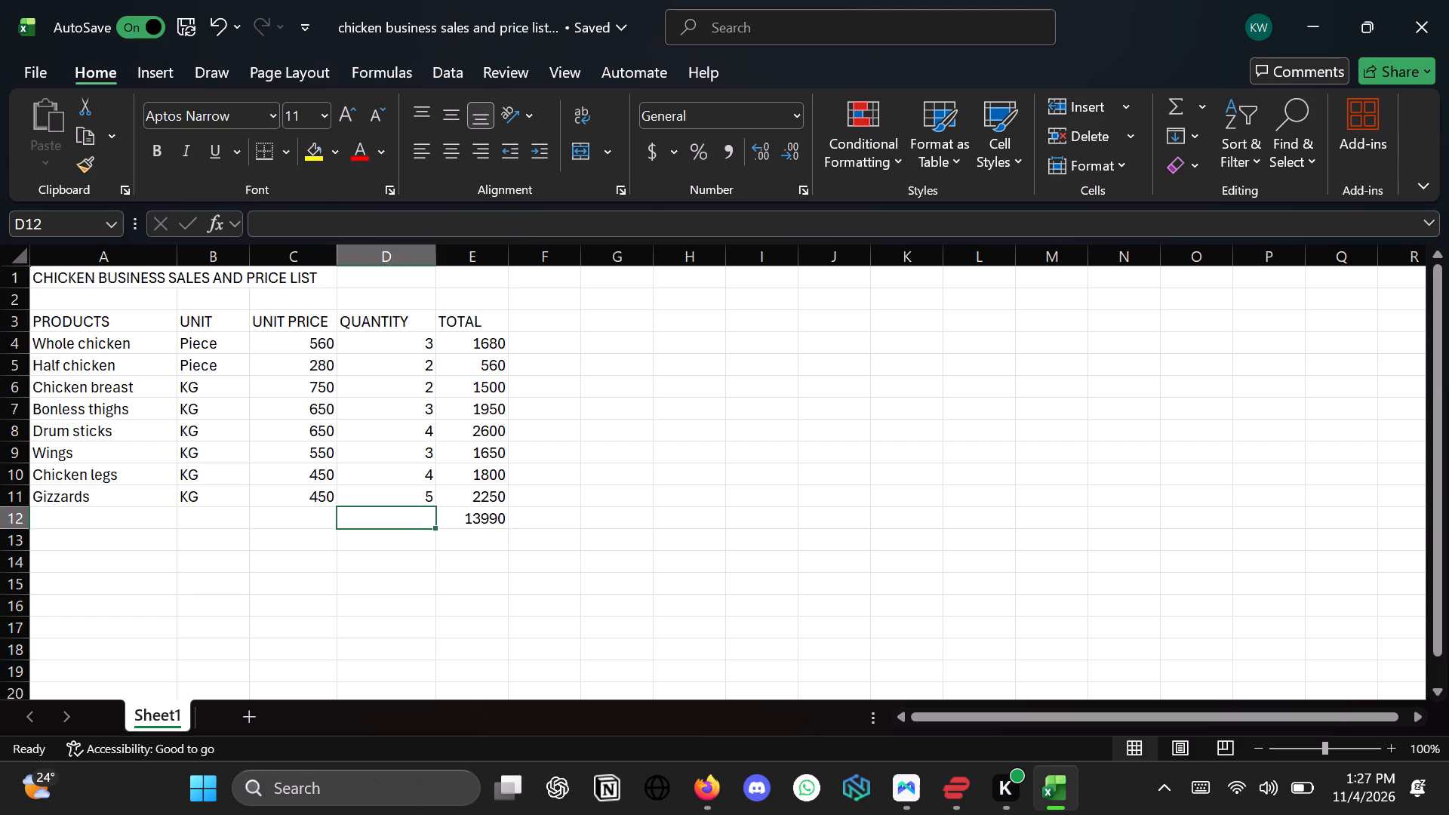
left_click(64, 519)
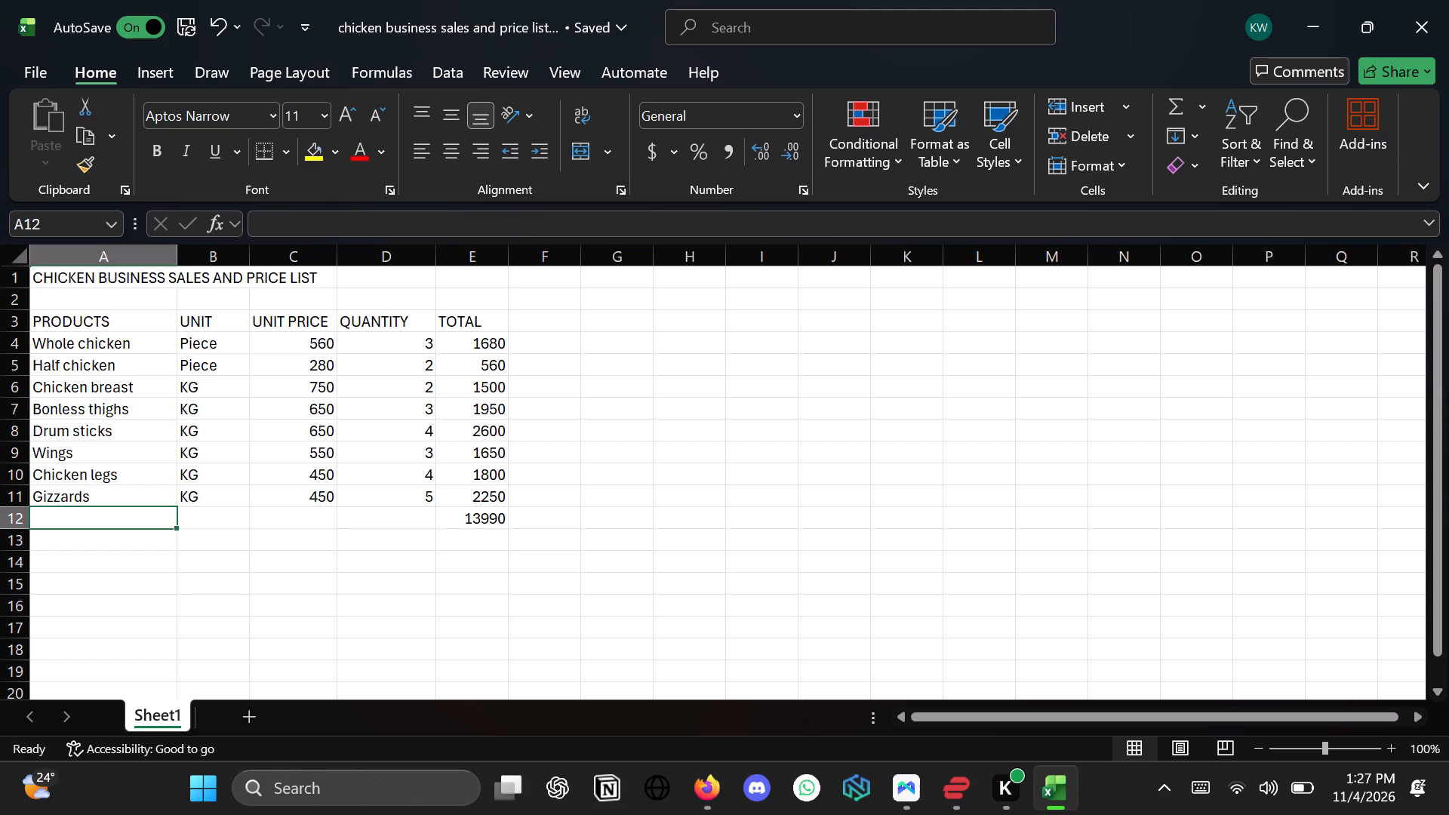
type("SUM")
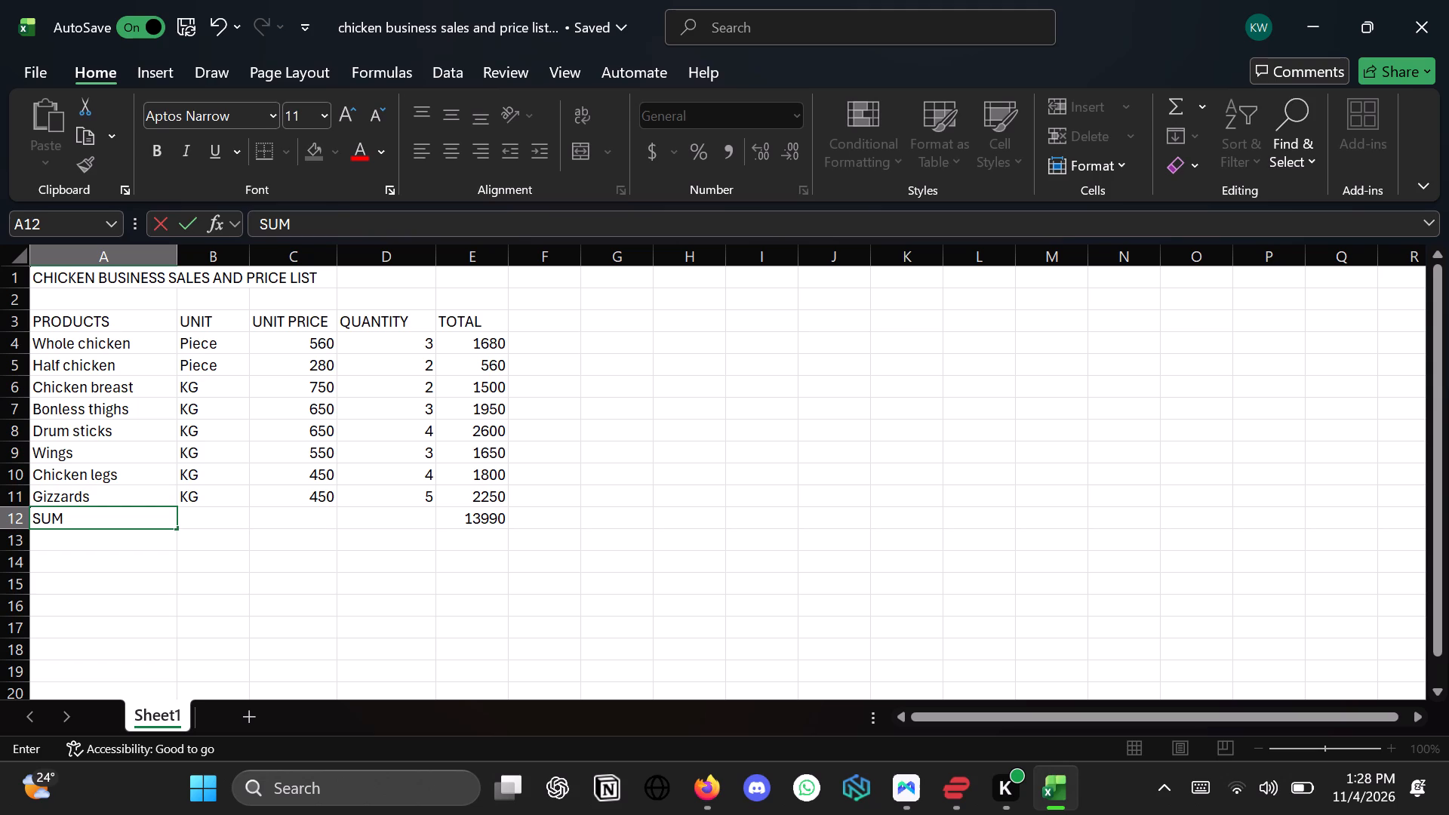
left_click(550, 515)
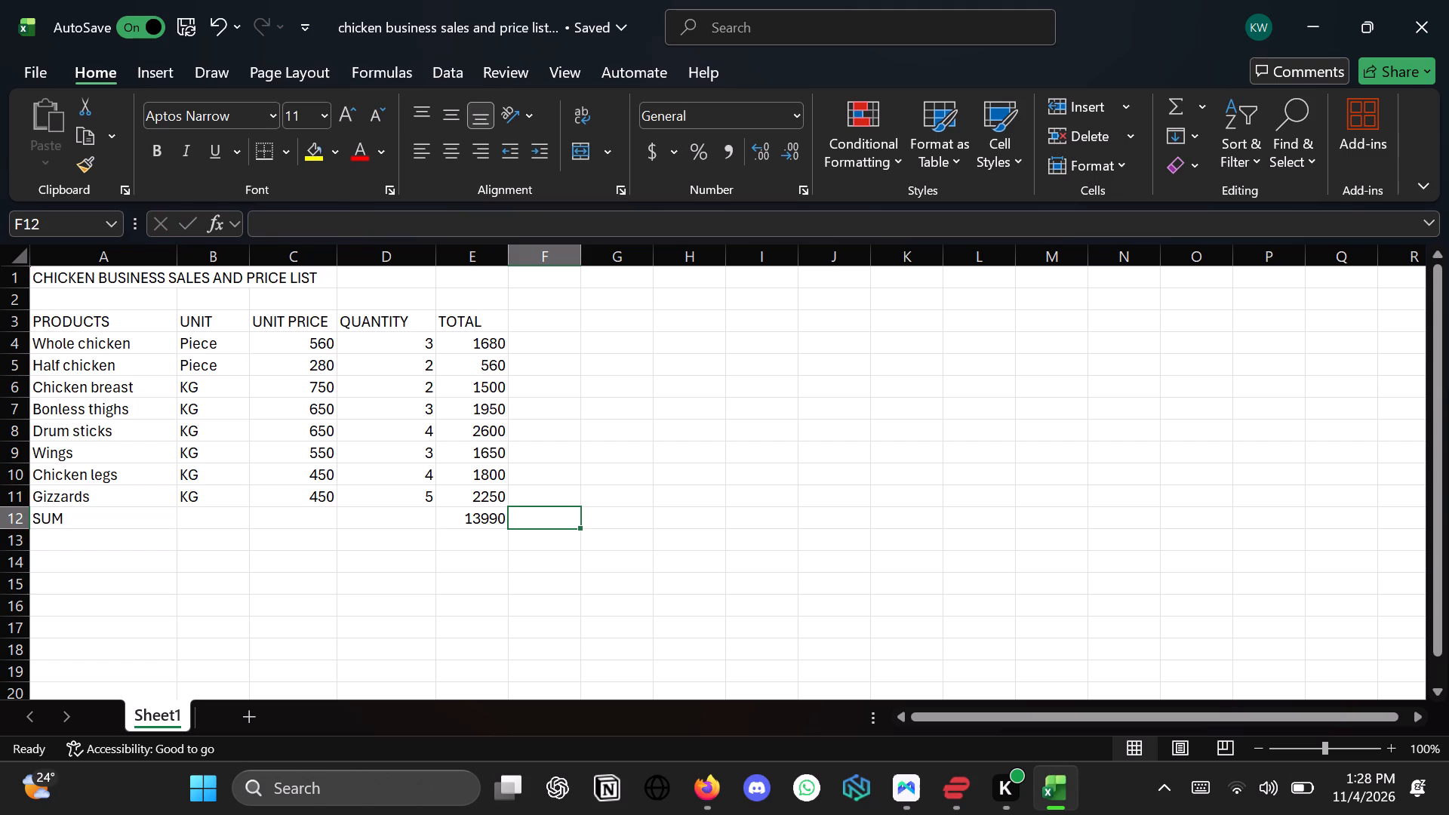
Save the workbook.
key("ctrl+s")
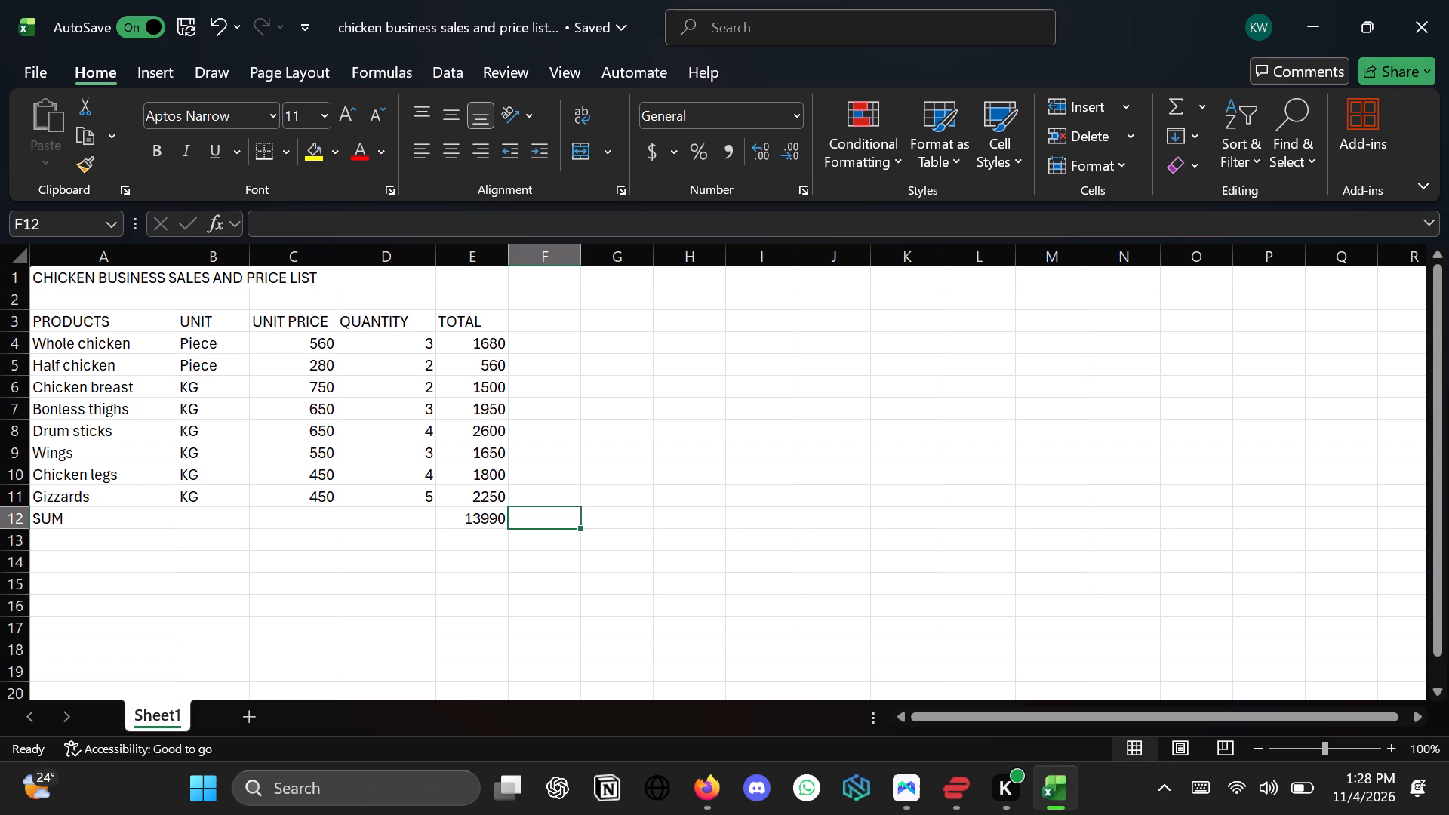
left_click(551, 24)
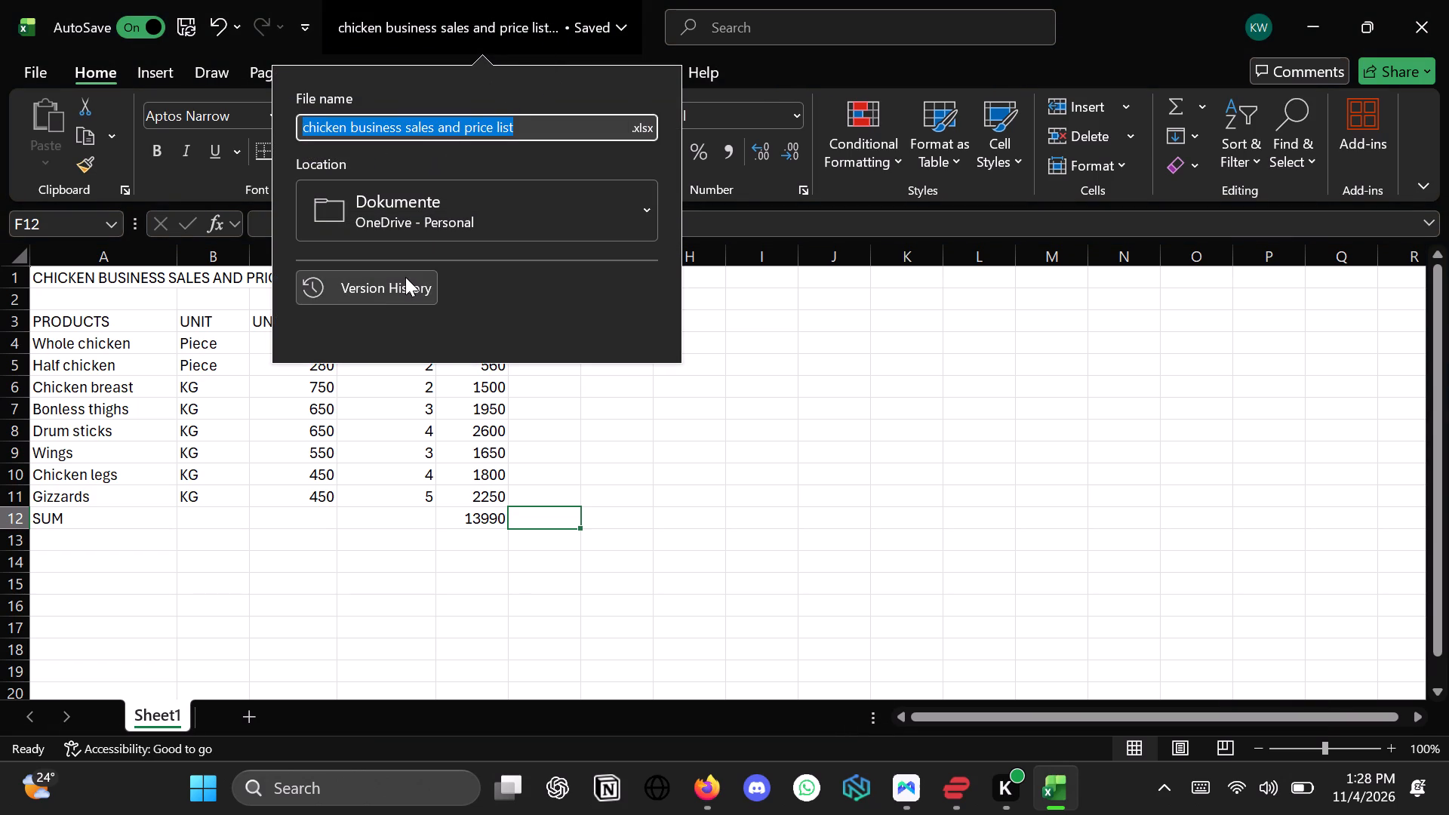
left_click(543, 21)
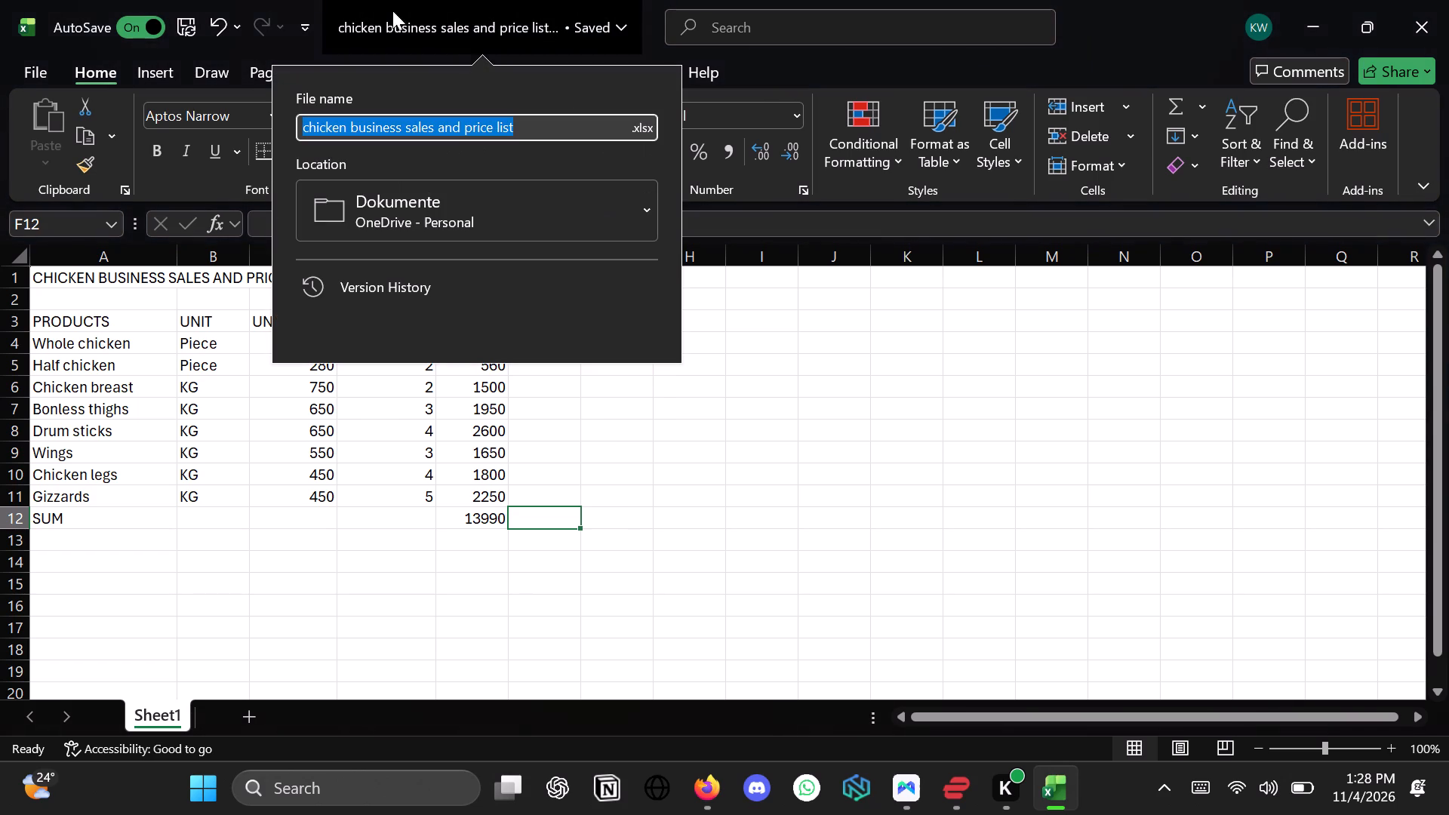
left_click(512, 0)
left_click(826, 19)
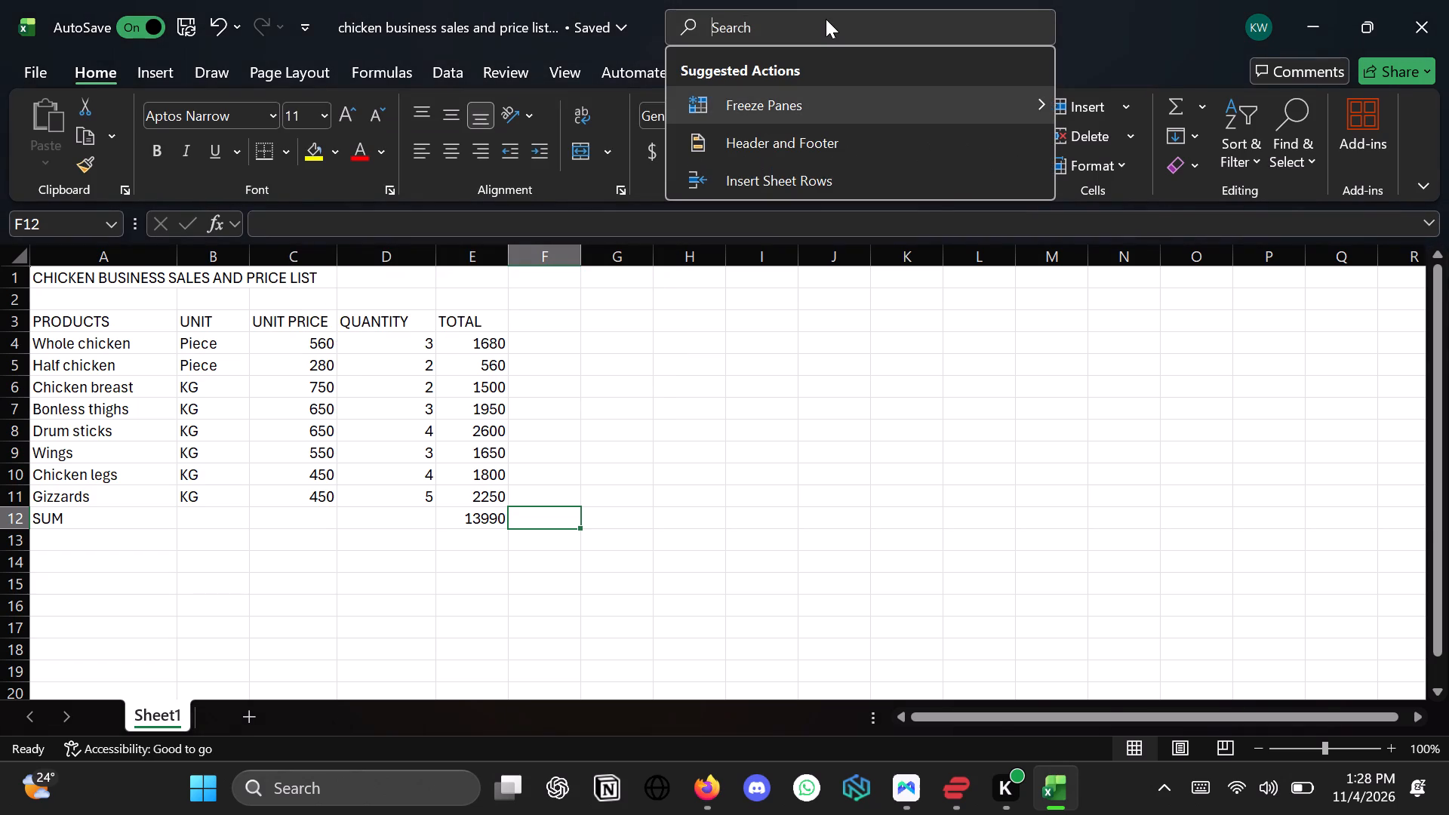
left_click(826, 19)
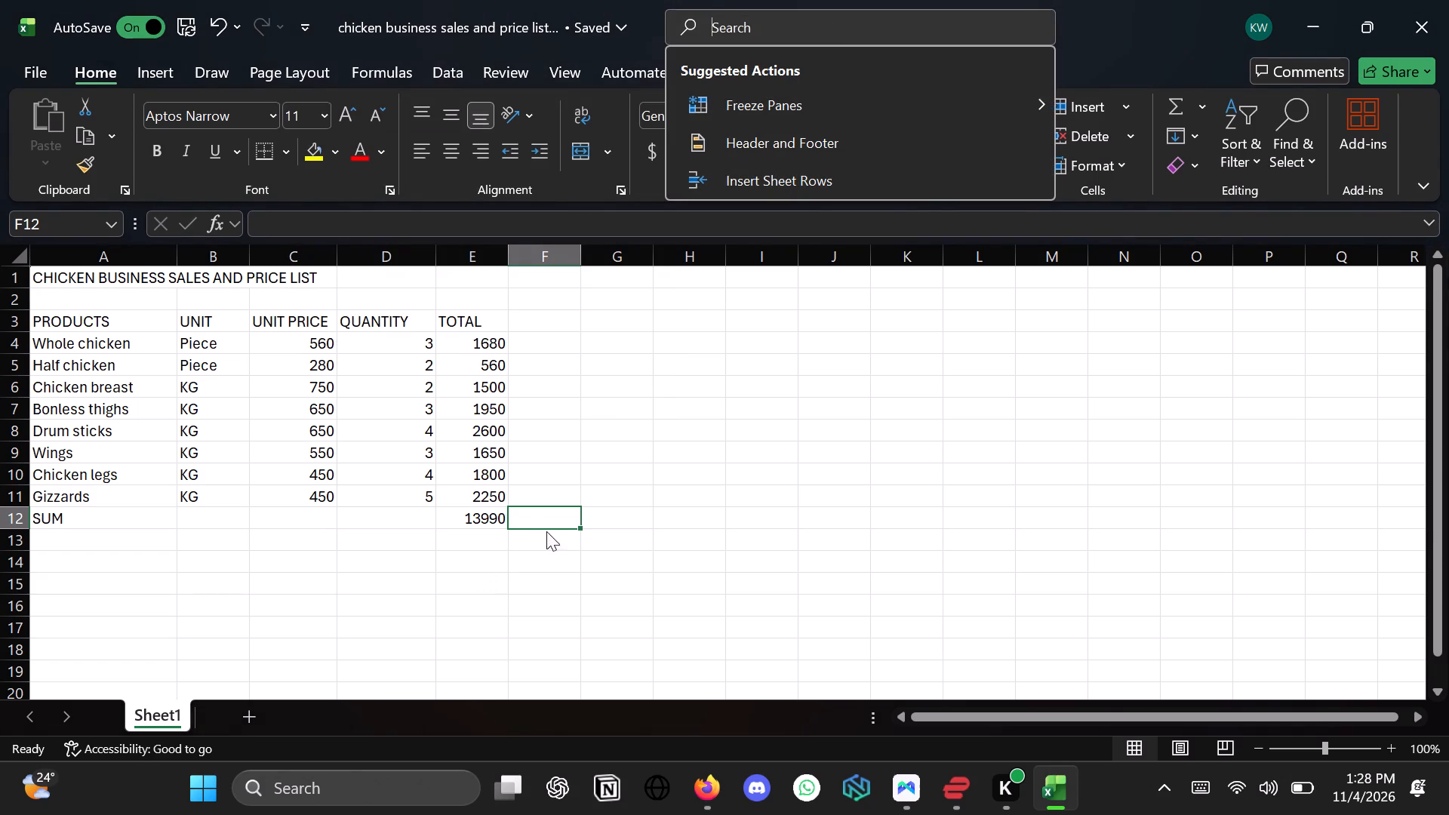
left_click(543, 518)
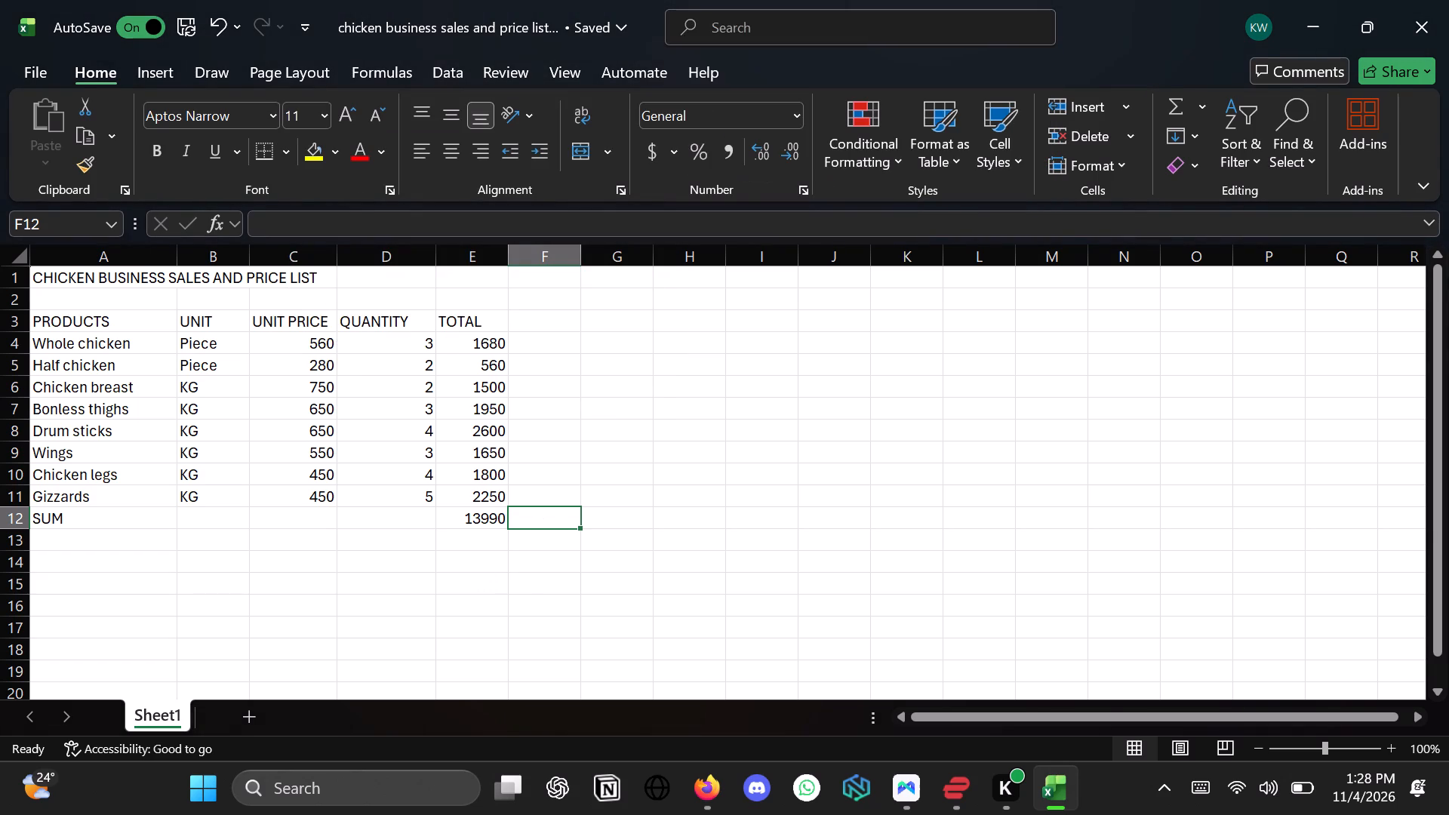